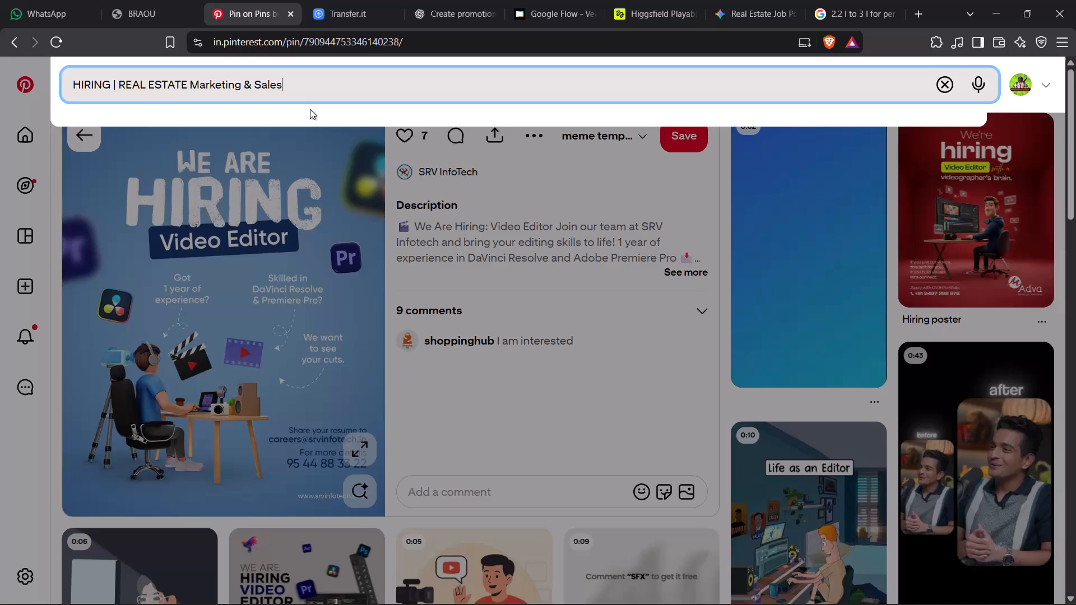
Search Pinterest for "HIRING | REAL ESTATE Marketing & Sales".
key("Return")
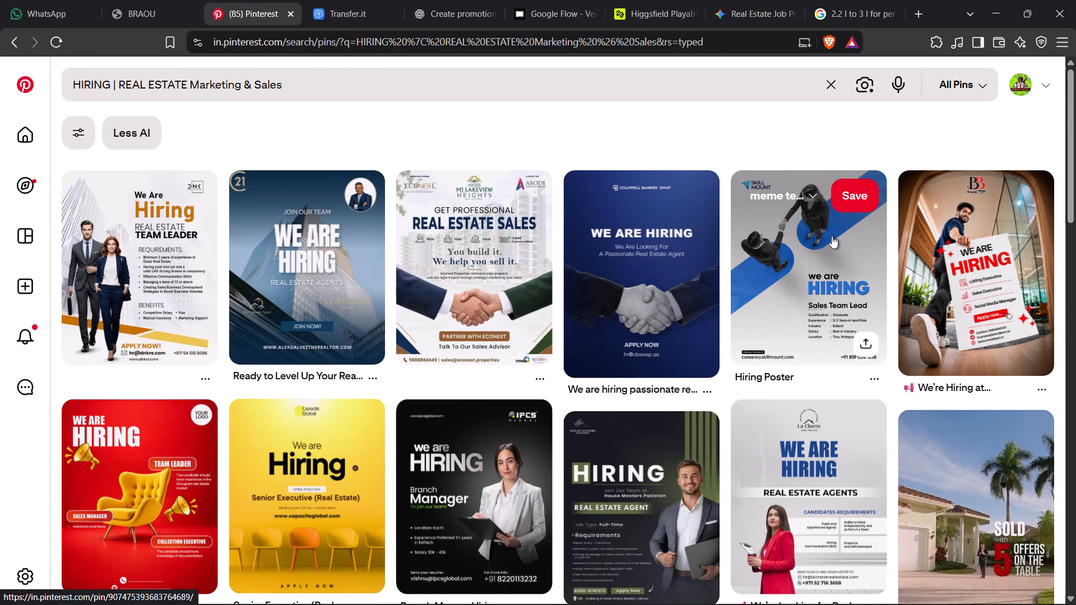
Browse the Pinterest search results and examine the real estate hiring poster designs for layout and style references.
scroll(832, 236, "down", 1)
scroll(378, 314, "up", 1)
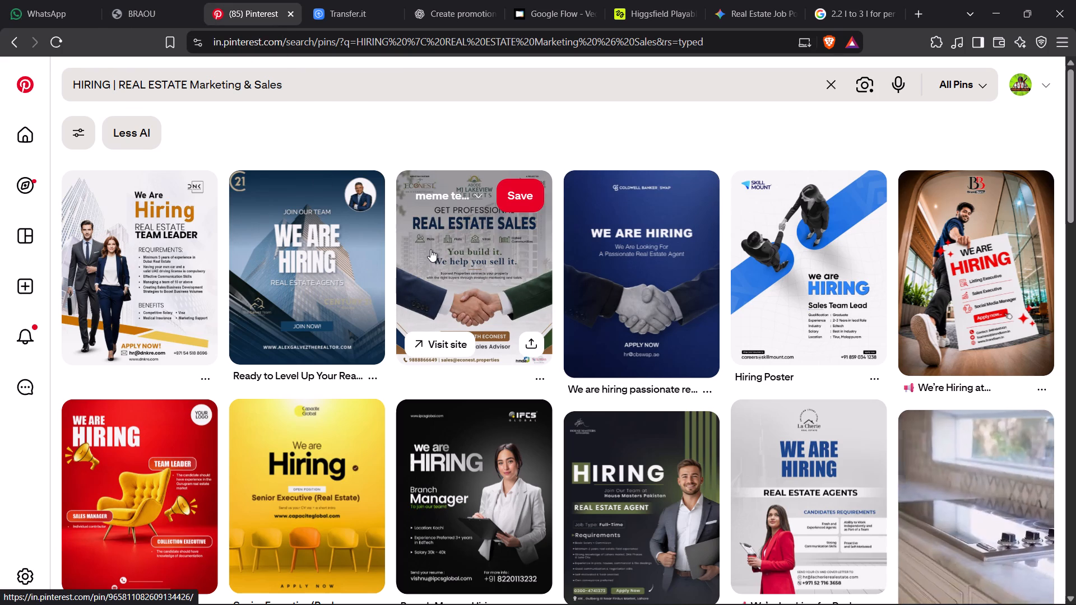
scroll(430, 249, "down", 1)
scroll(430, 249, "up", 1)
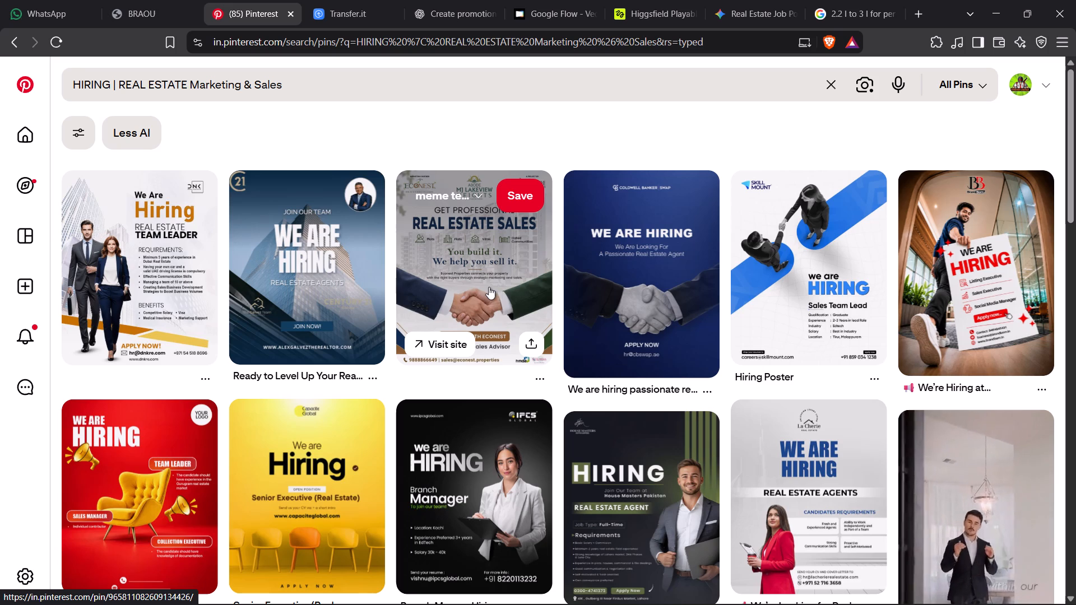
scroll(489, 287, "down", 3)
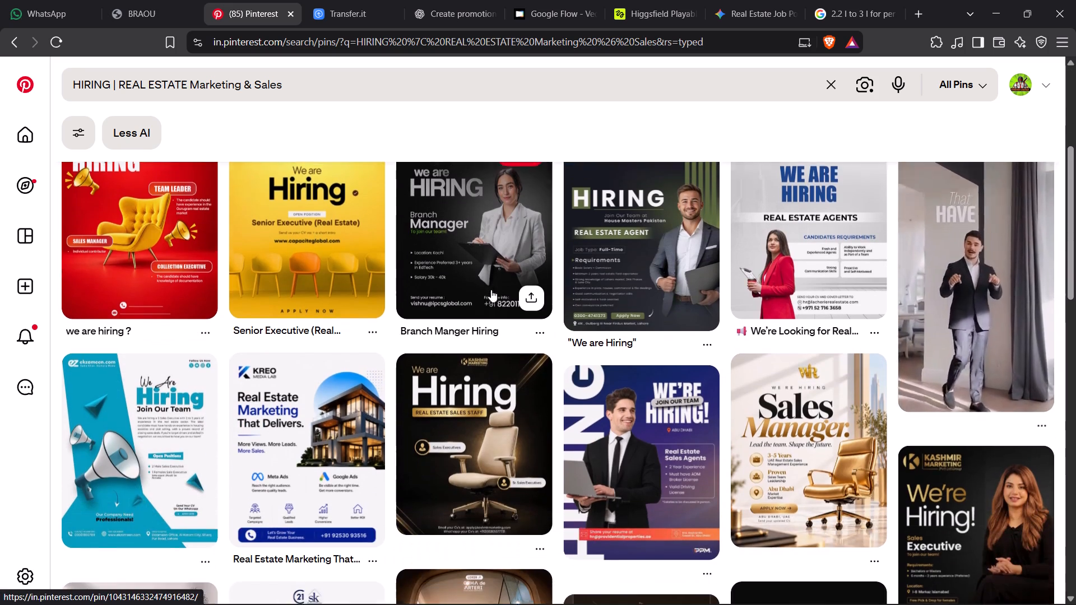
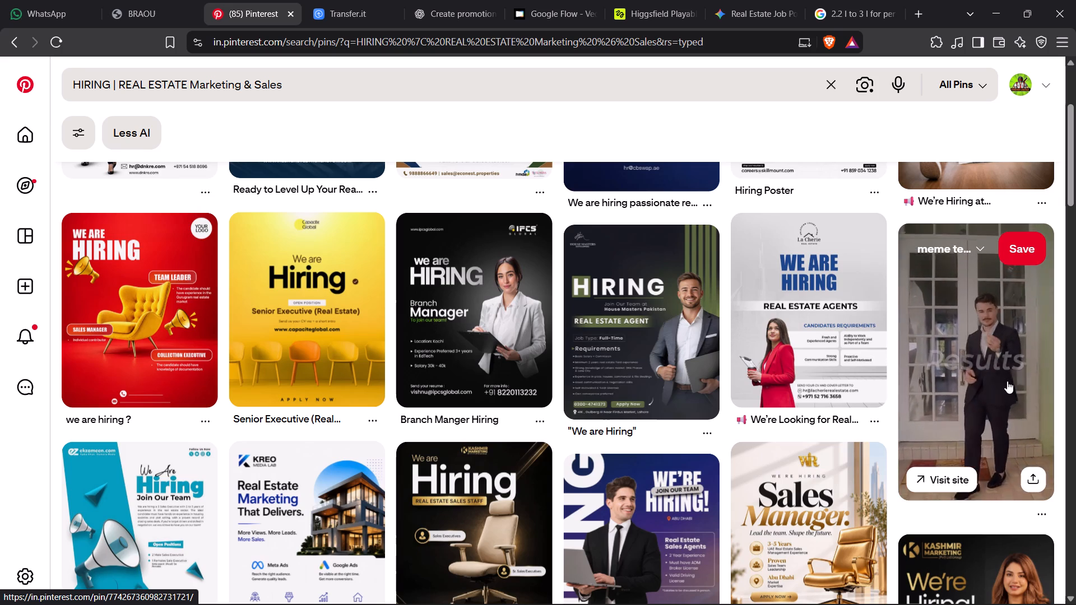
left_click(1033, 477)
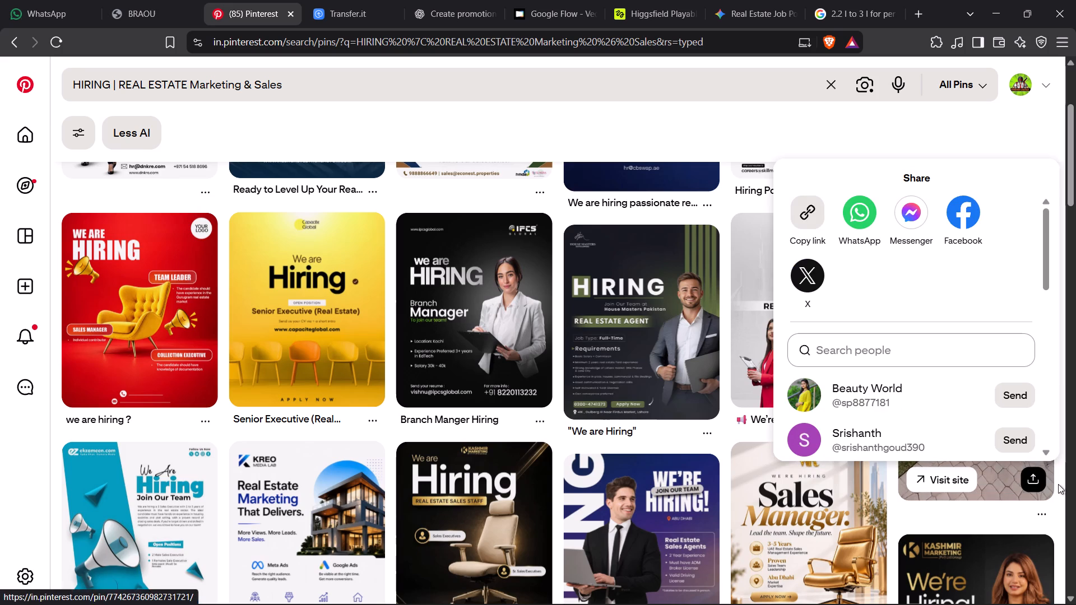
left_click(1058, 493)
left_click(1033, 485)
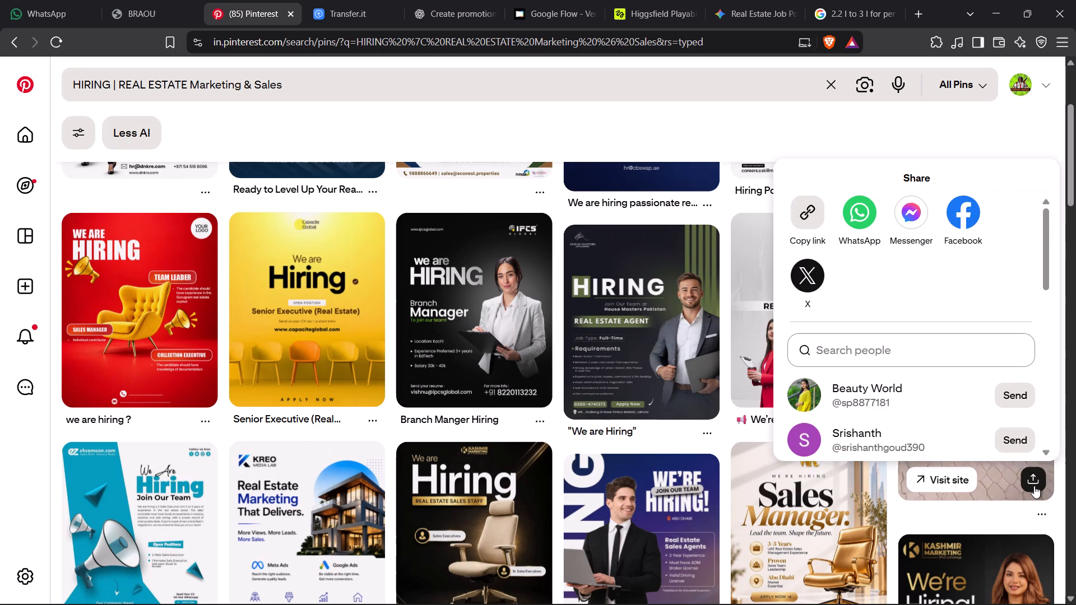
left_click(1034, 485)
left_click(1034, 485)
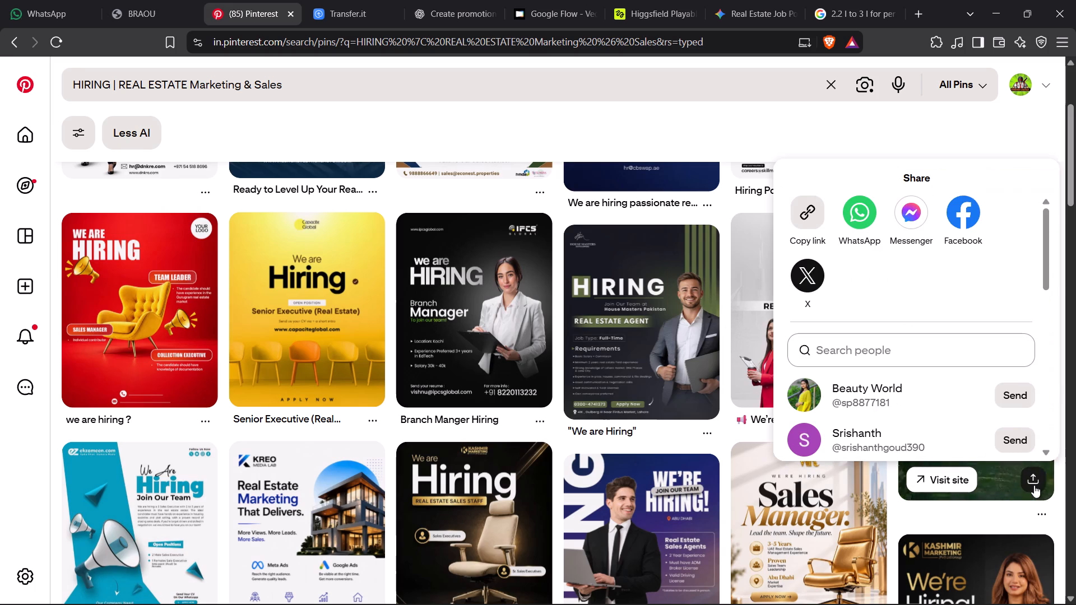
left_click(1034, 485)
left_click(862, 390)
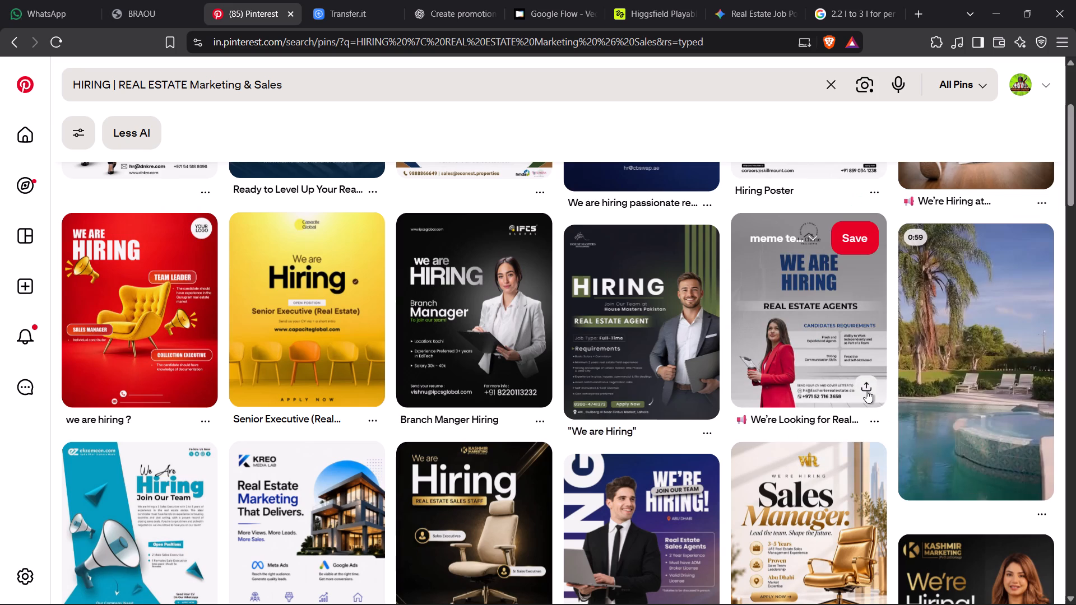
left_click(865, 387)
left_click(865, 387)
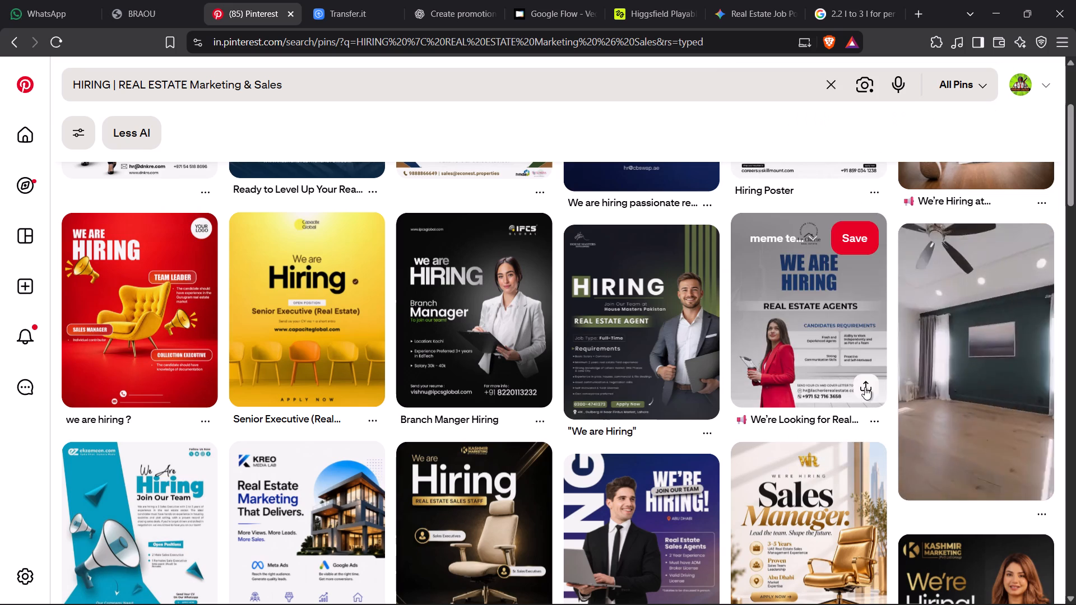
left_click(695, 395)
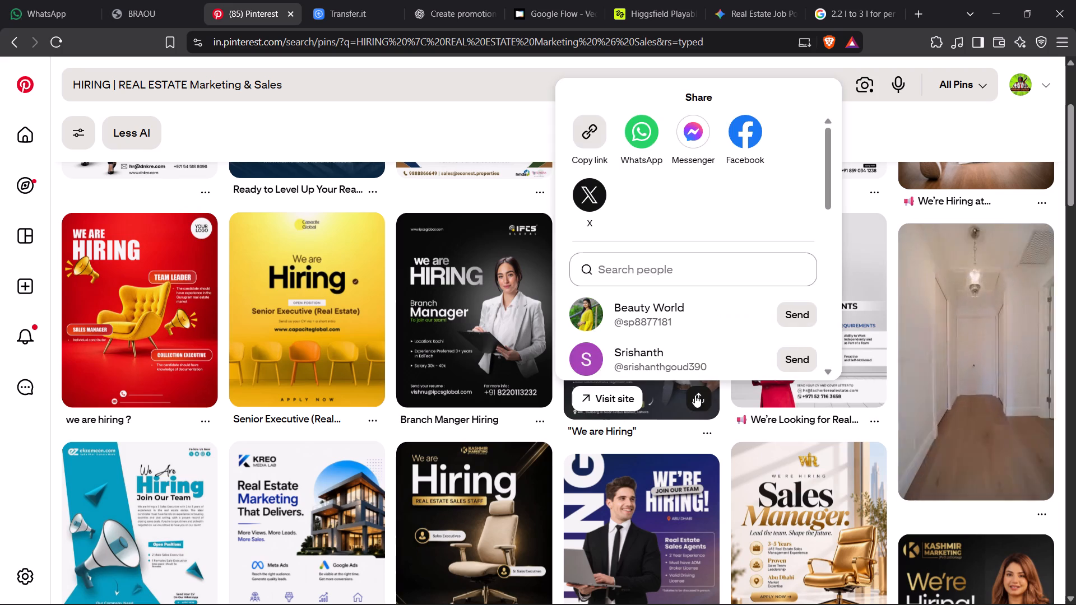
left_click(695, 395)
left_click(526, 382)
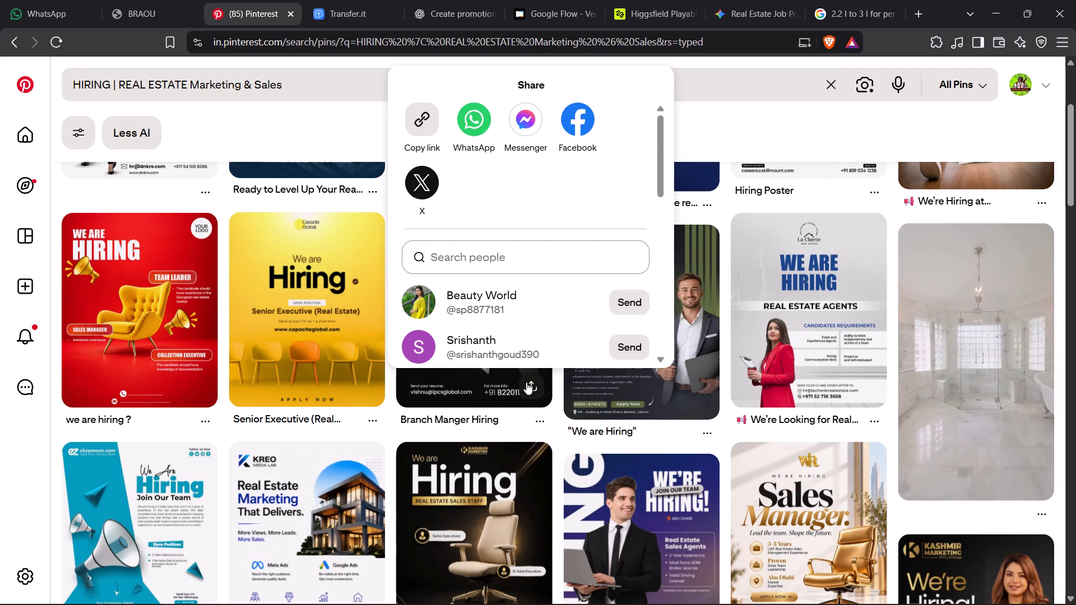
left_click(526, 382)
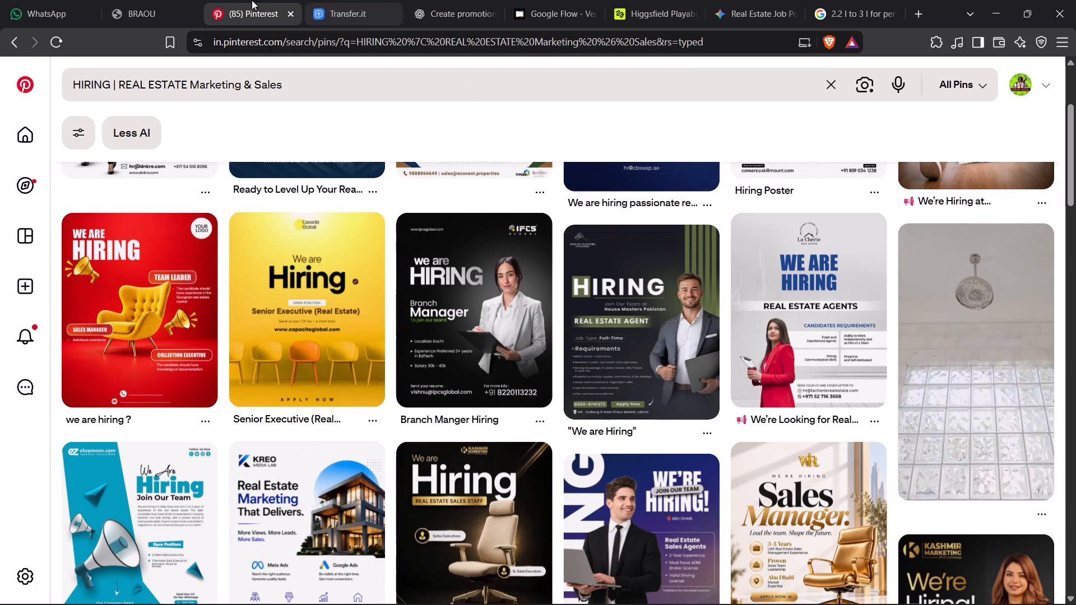
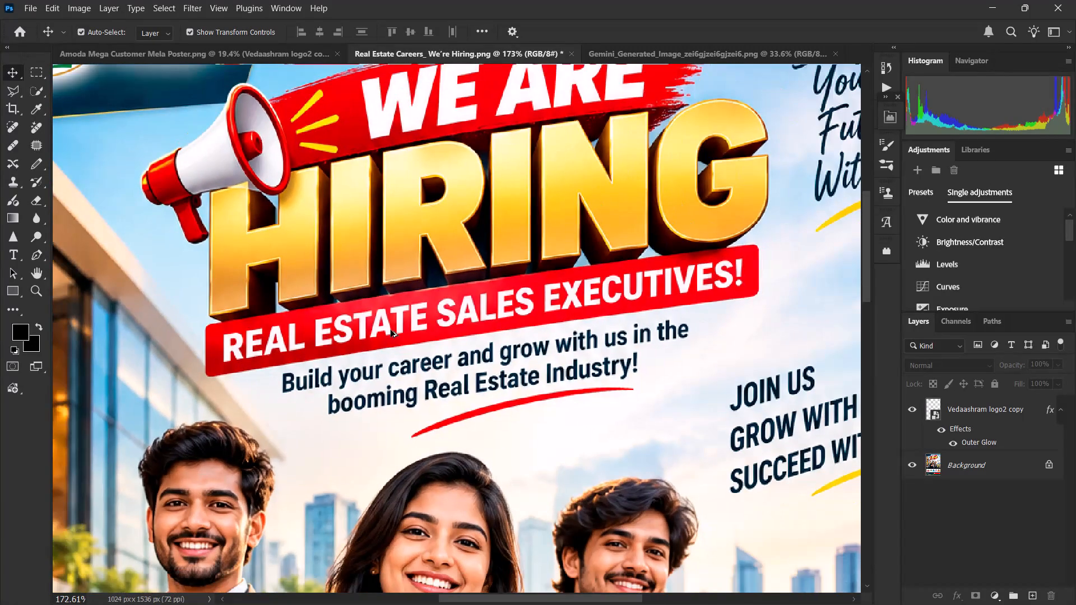
Activate the Spot Healing Brush with Content-Aware type and target the Background layer of the hiring poster for retouching.
scroll(391, 330, "down", 1)
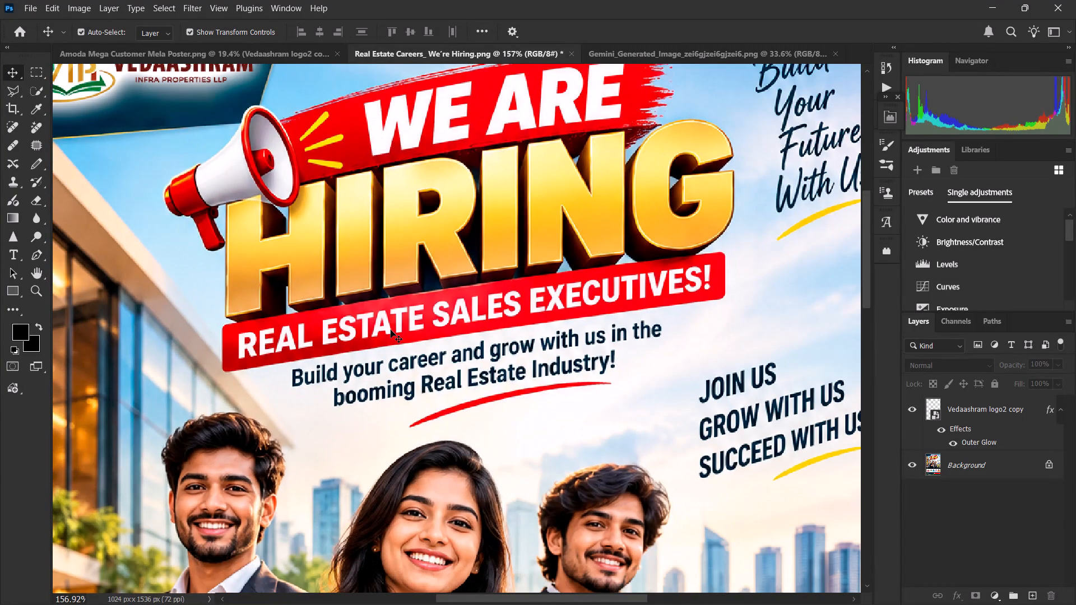
scroll(381, 341, "down", 5, "alt")
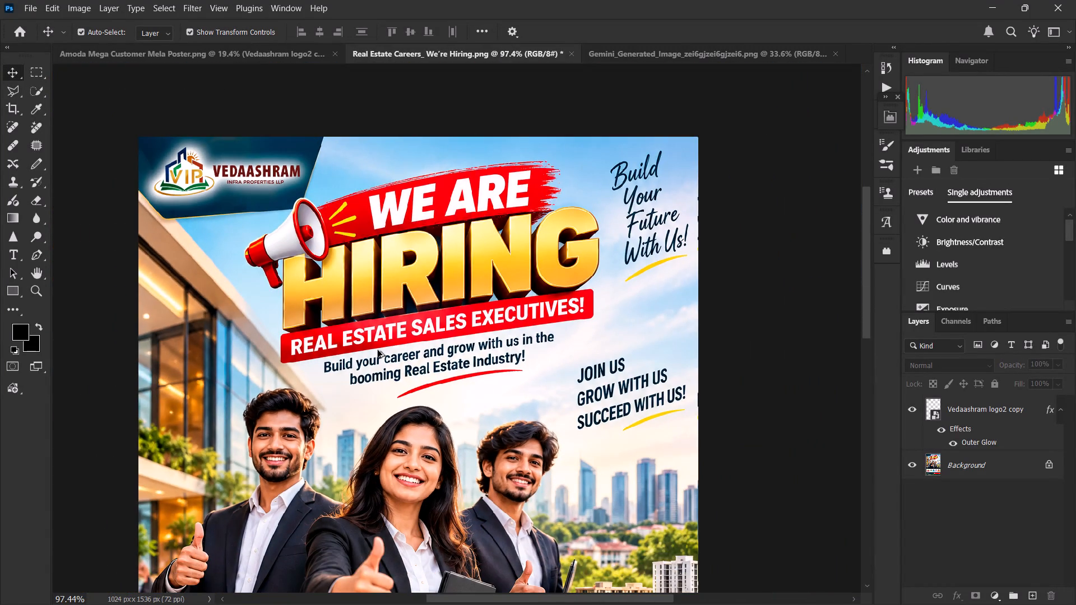
scroll(378, 350, "up", 3, "alt")
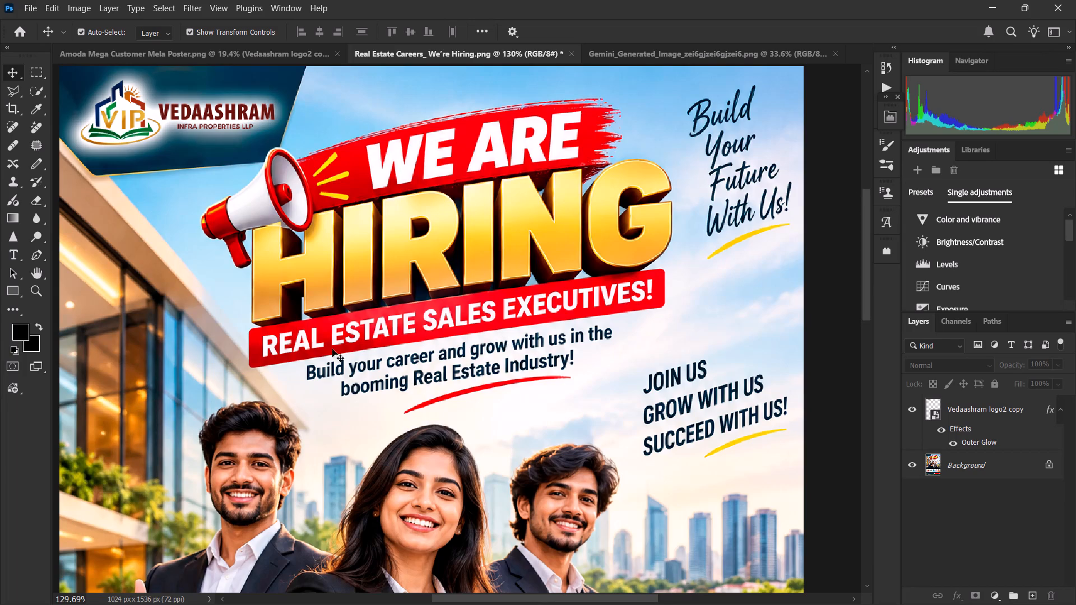
left_click(40, 74)
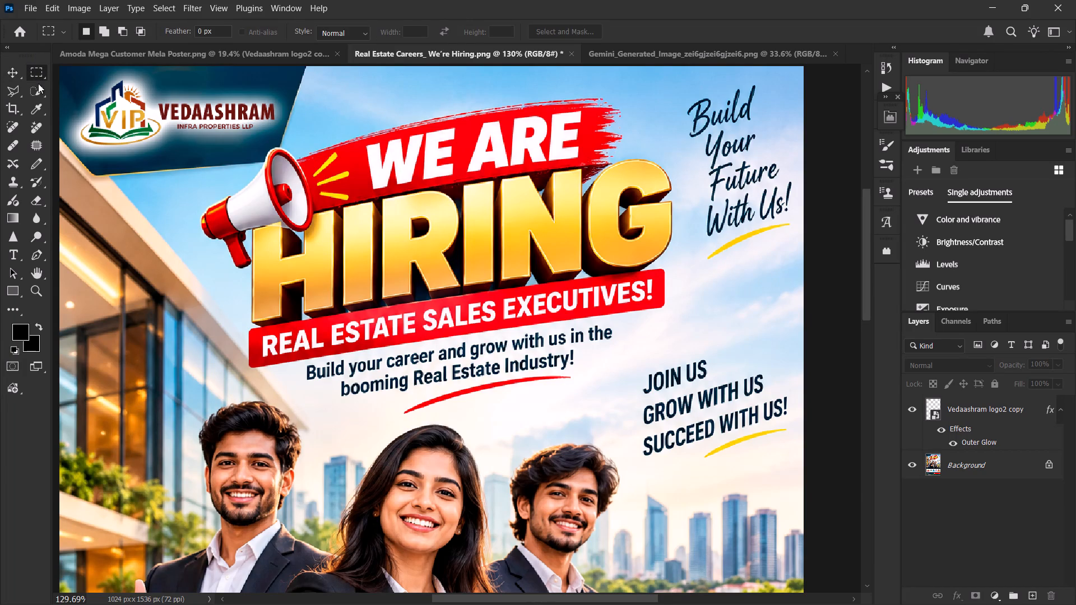
scroll(318, 369, "up", 8)
scroll(286, 371, "down", 8, "ctrl")
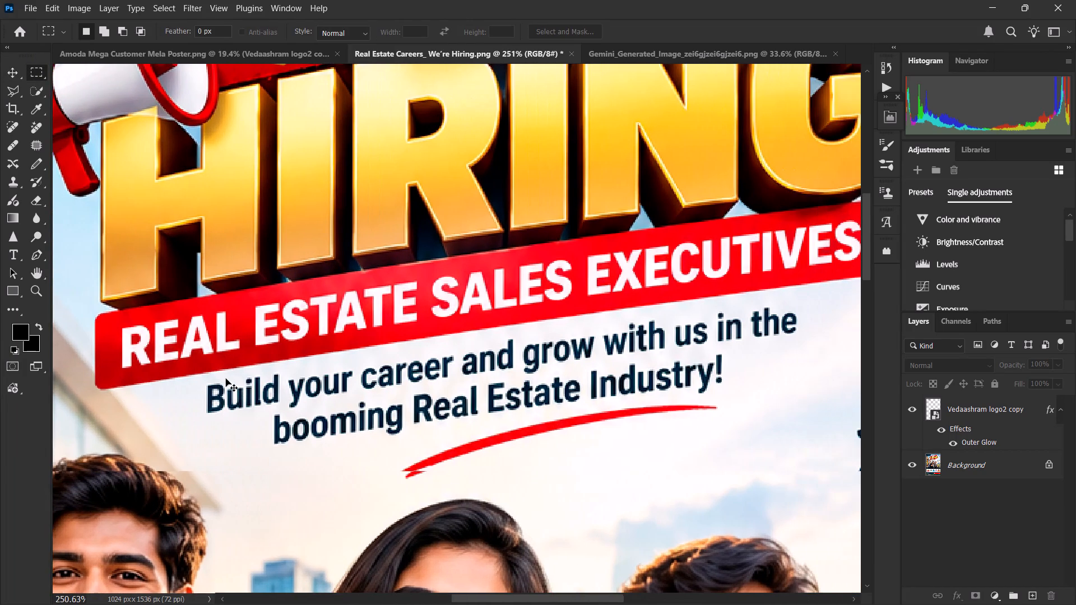
scroll(226, 379, "down", 1, "ctrl")
scroll(170, 345, "down", 3, "alt")
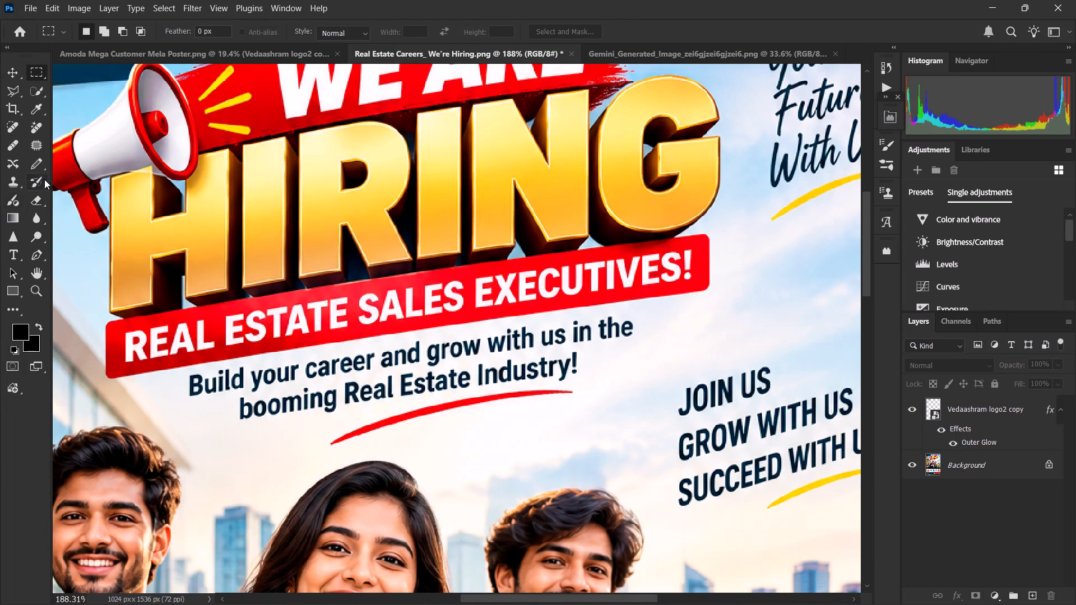
left_click(13, 123)
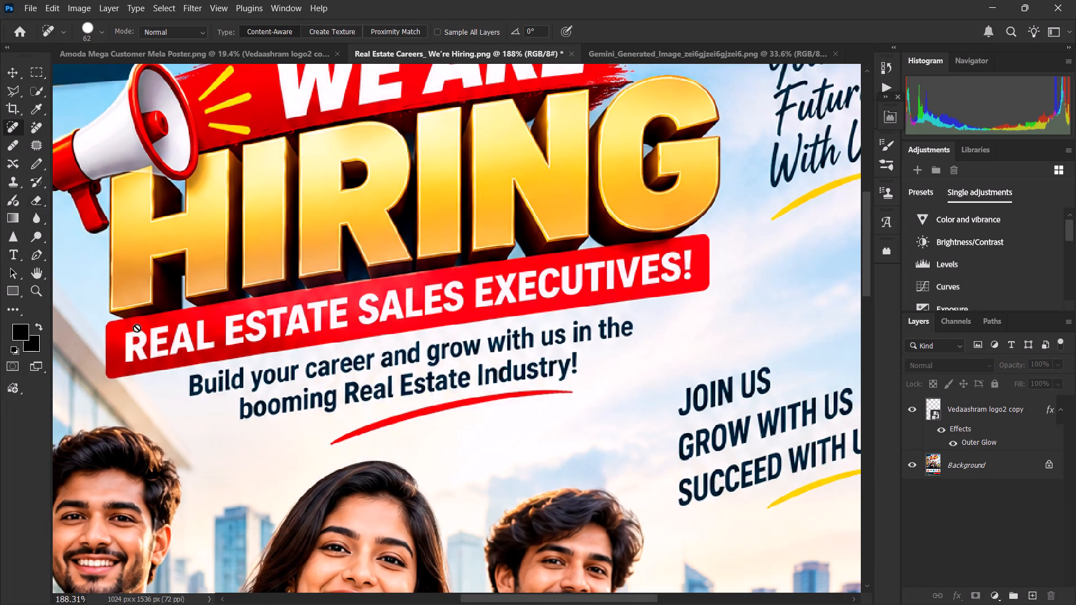
left_click(991, 468)
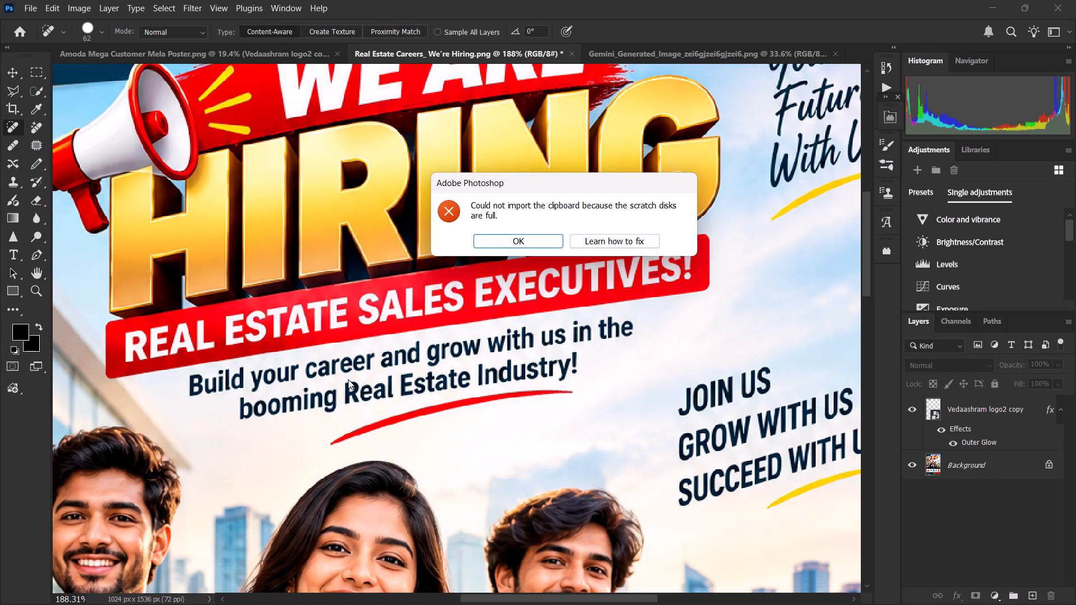
In Photoshop, dismiss the clipboard import errors about full scratch disks.
left_click(499, 232)
left_click(497, 241)
left_click(1013, 463)
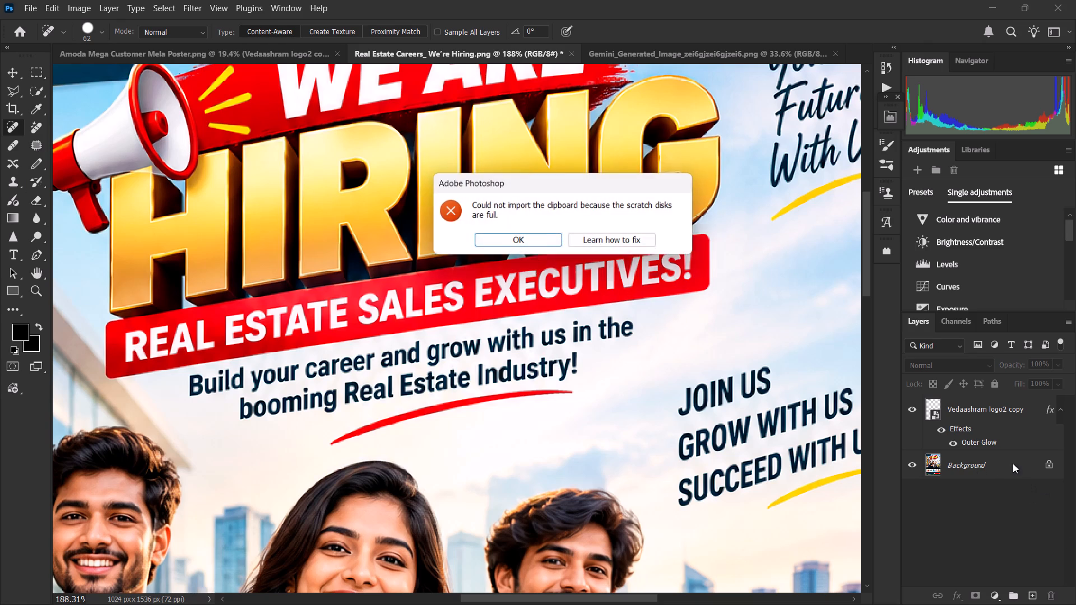
left_click(532, 246)
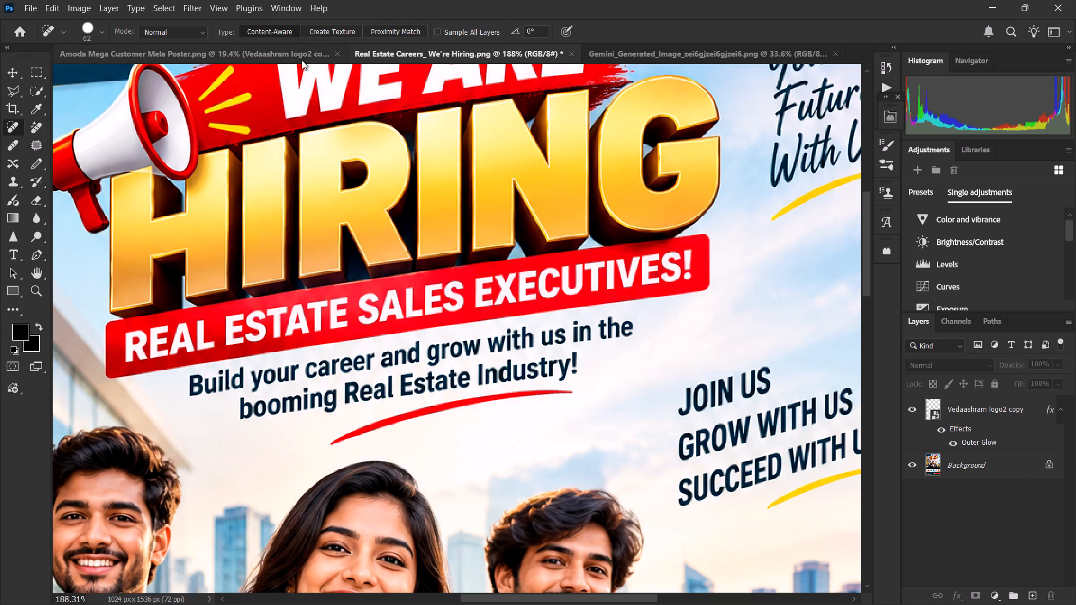
Close the Amoda Mega Customer Mela poster and the Gemini-generated image without saving their changes.
left_click(243, 54)
left_click(381, 52)
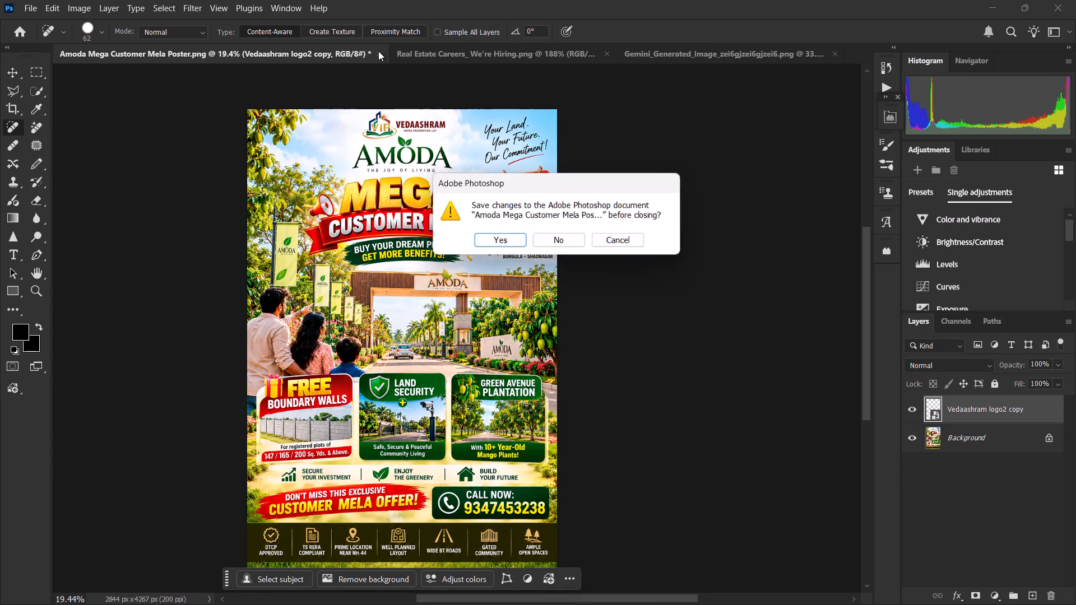
left_click(567, 244)
left_click(498, 58)
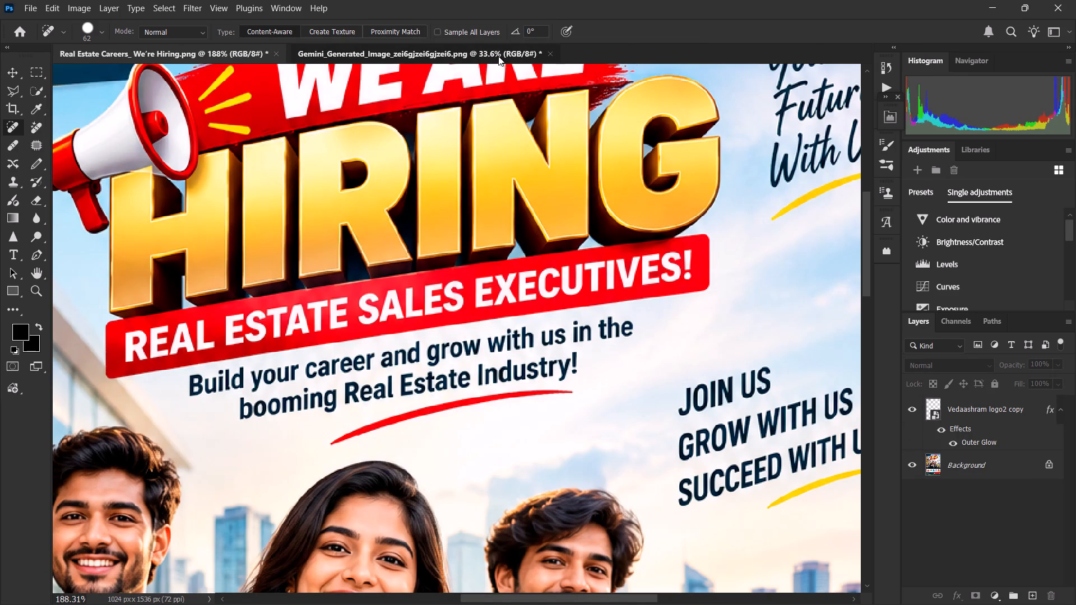
left_click(498, 56)
left_click(543, 55)
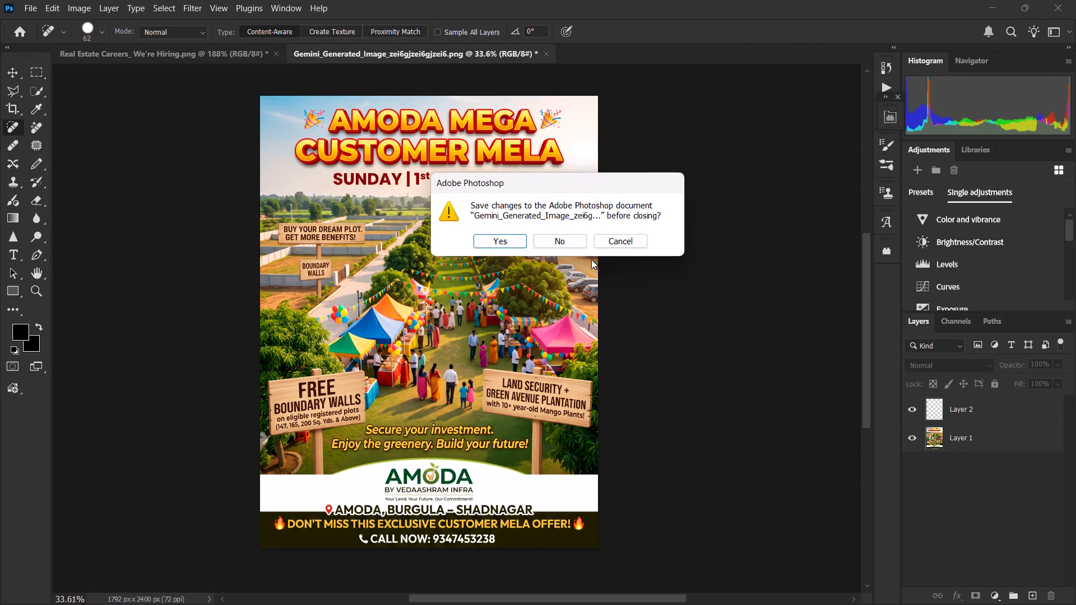
left_click(573, 239)
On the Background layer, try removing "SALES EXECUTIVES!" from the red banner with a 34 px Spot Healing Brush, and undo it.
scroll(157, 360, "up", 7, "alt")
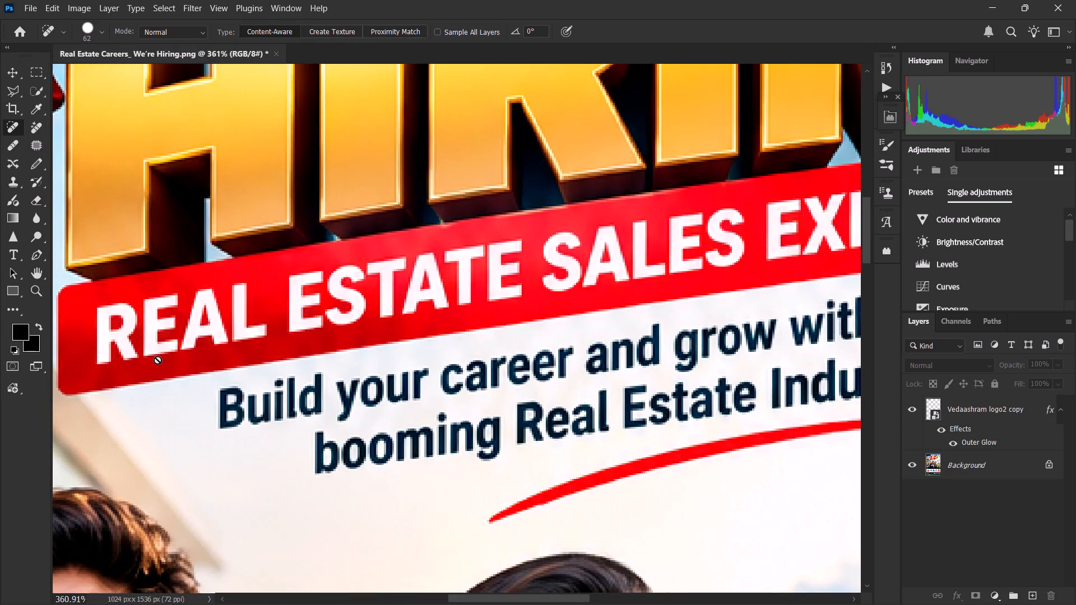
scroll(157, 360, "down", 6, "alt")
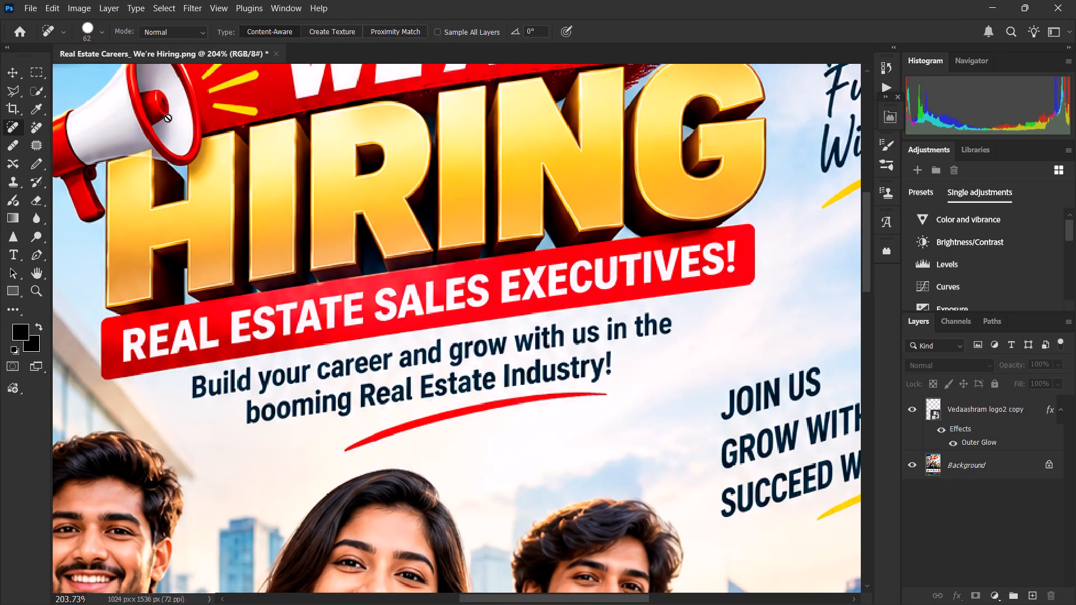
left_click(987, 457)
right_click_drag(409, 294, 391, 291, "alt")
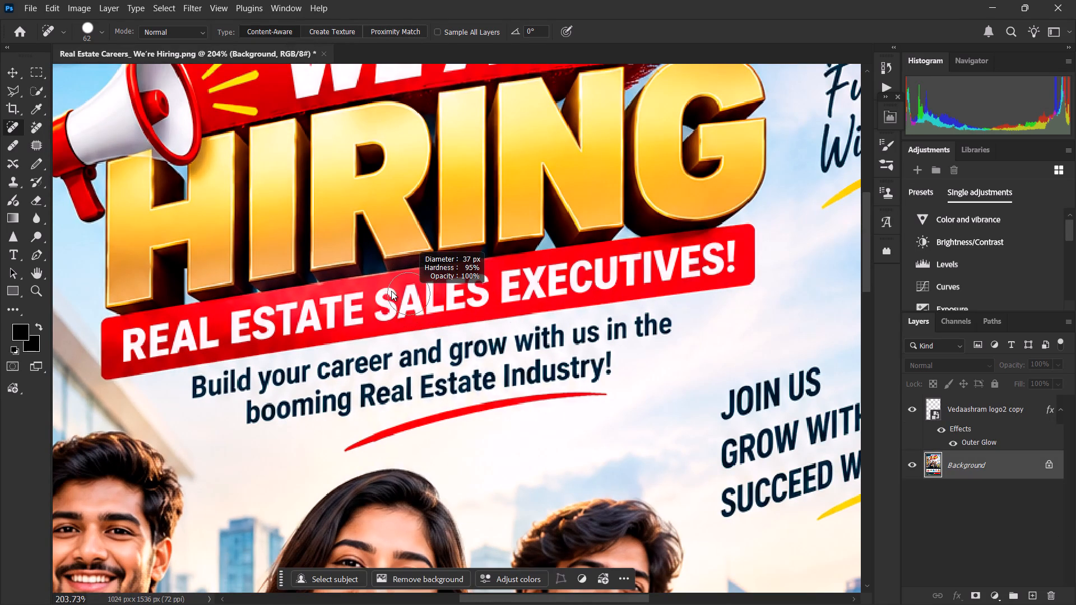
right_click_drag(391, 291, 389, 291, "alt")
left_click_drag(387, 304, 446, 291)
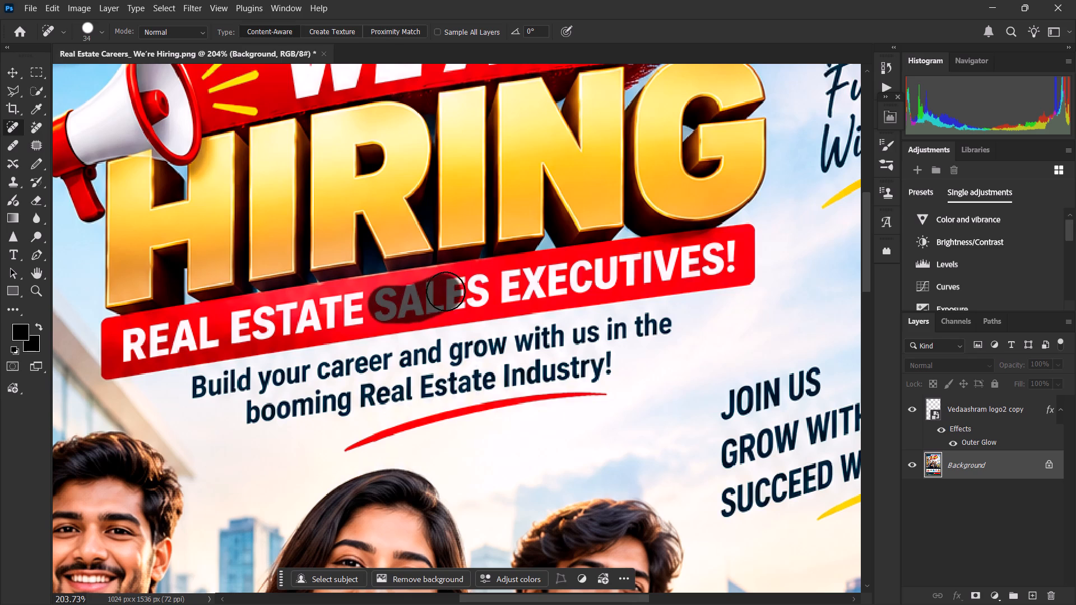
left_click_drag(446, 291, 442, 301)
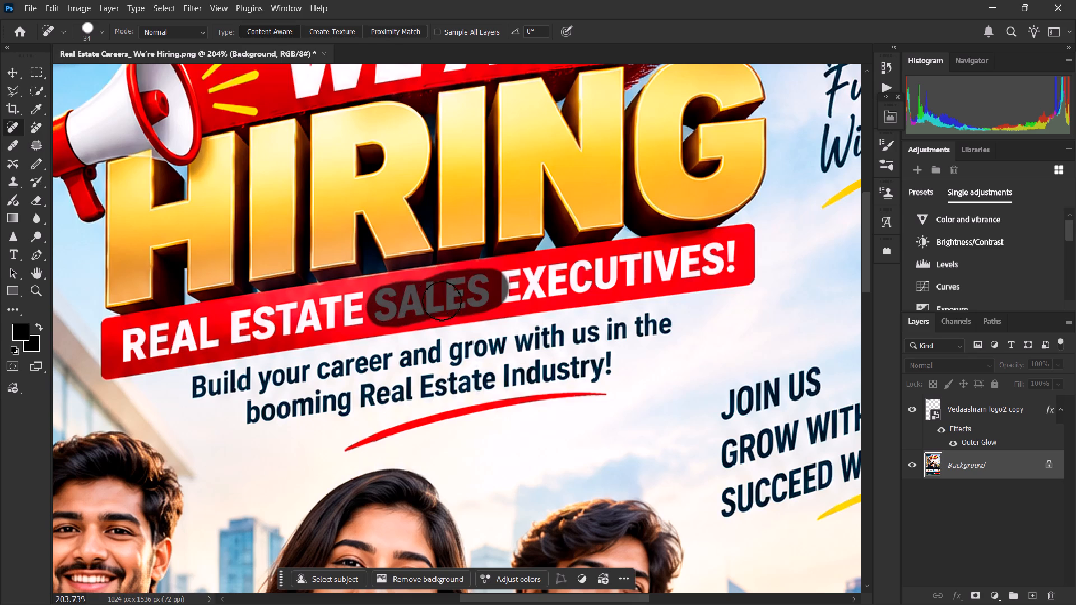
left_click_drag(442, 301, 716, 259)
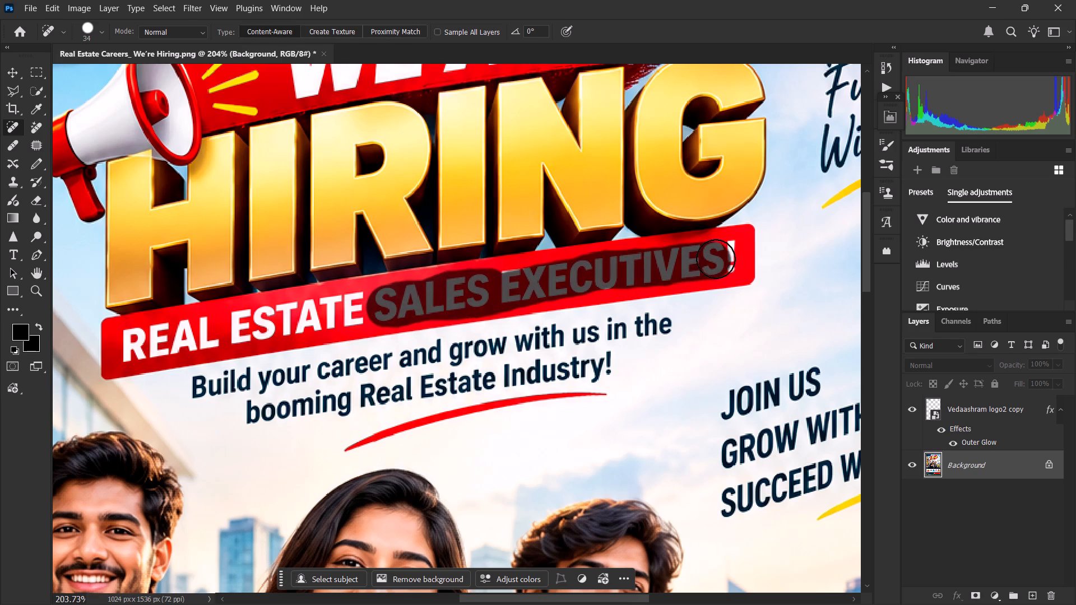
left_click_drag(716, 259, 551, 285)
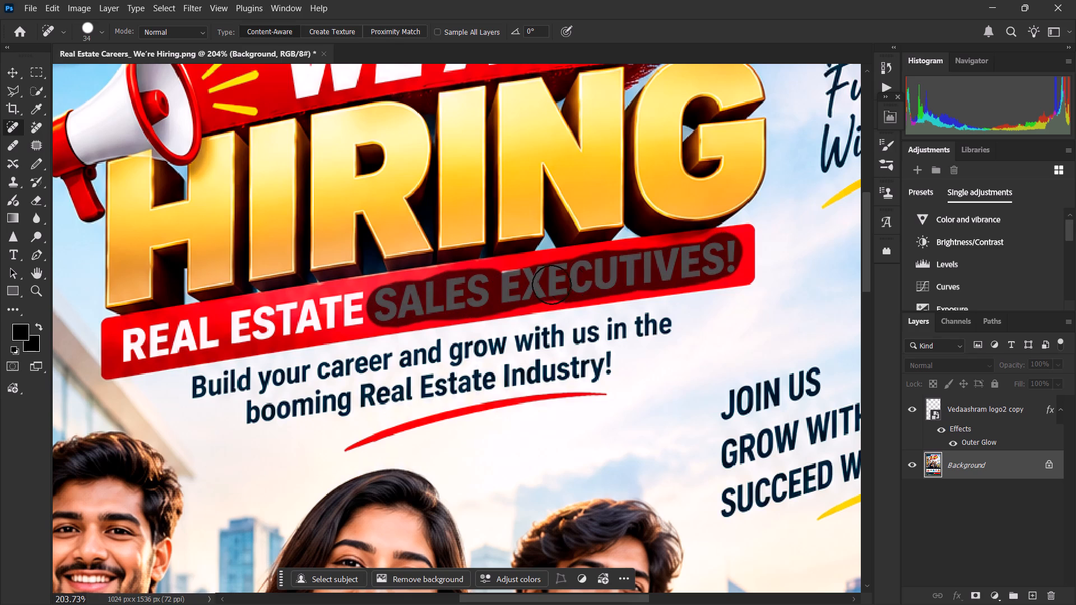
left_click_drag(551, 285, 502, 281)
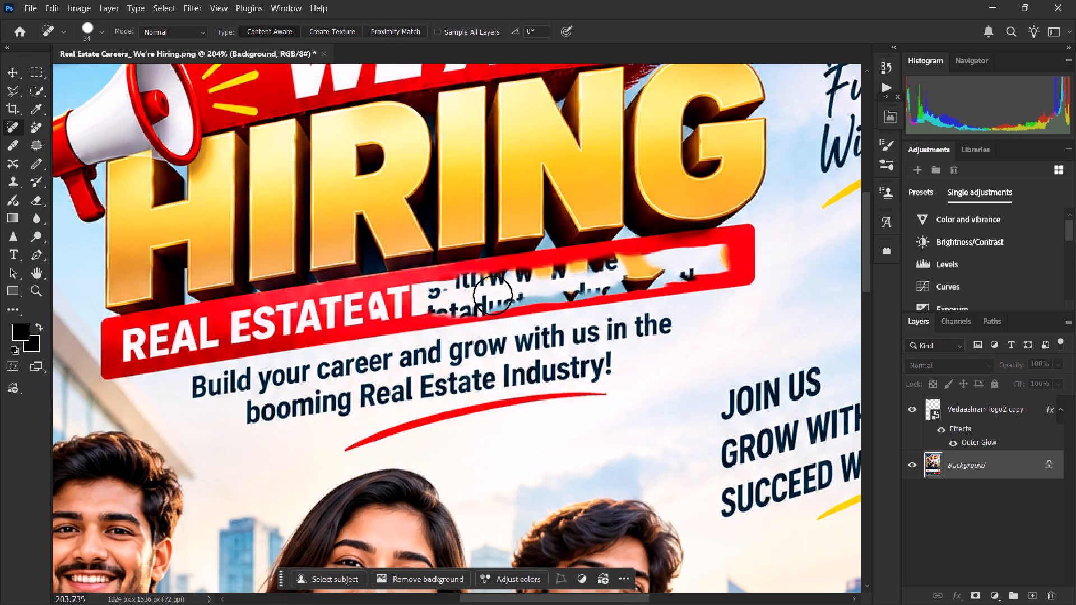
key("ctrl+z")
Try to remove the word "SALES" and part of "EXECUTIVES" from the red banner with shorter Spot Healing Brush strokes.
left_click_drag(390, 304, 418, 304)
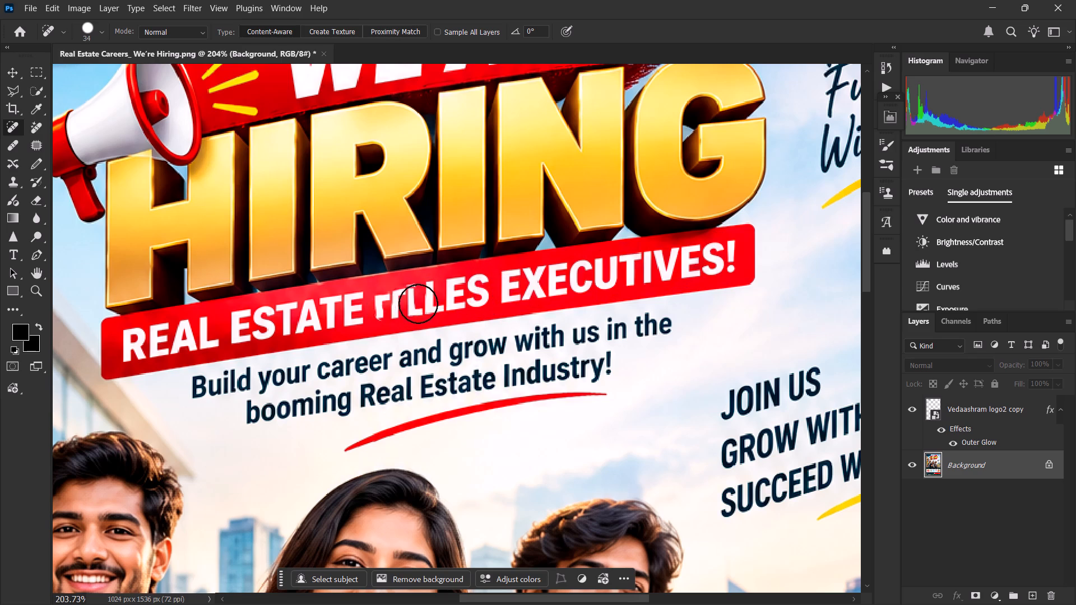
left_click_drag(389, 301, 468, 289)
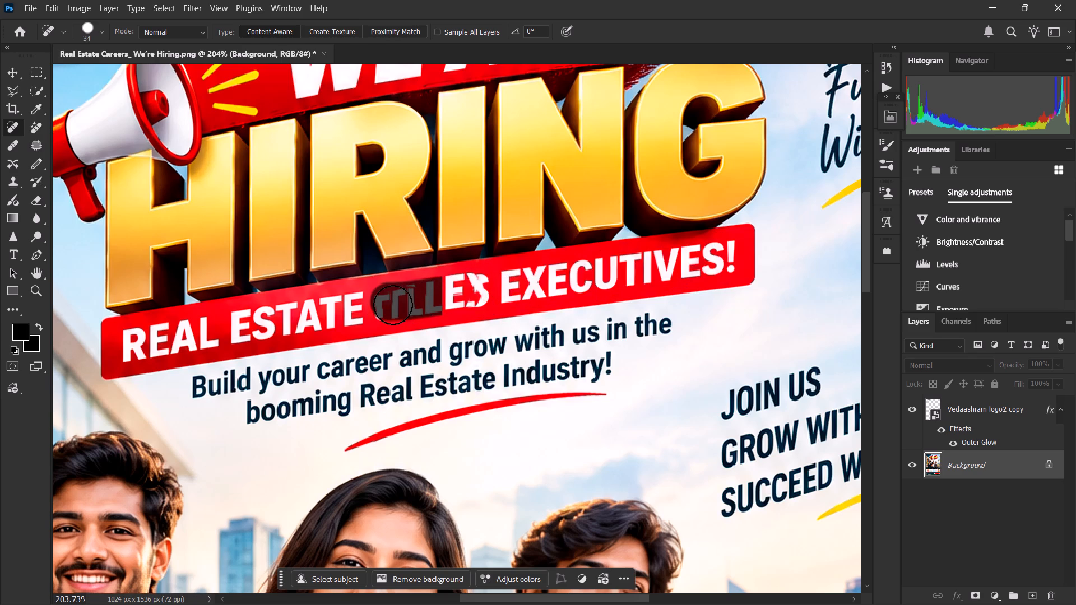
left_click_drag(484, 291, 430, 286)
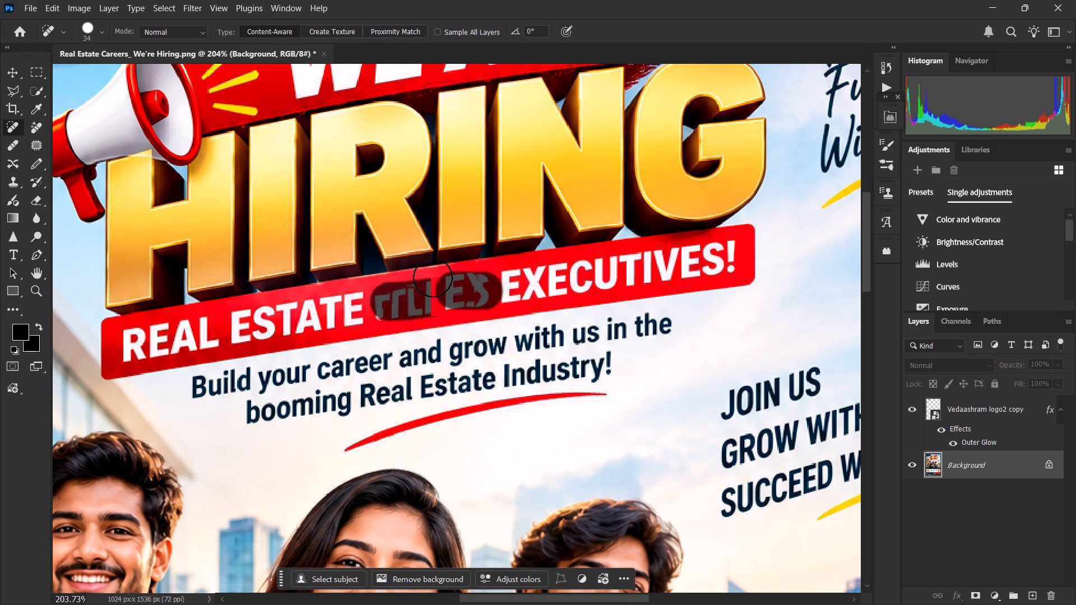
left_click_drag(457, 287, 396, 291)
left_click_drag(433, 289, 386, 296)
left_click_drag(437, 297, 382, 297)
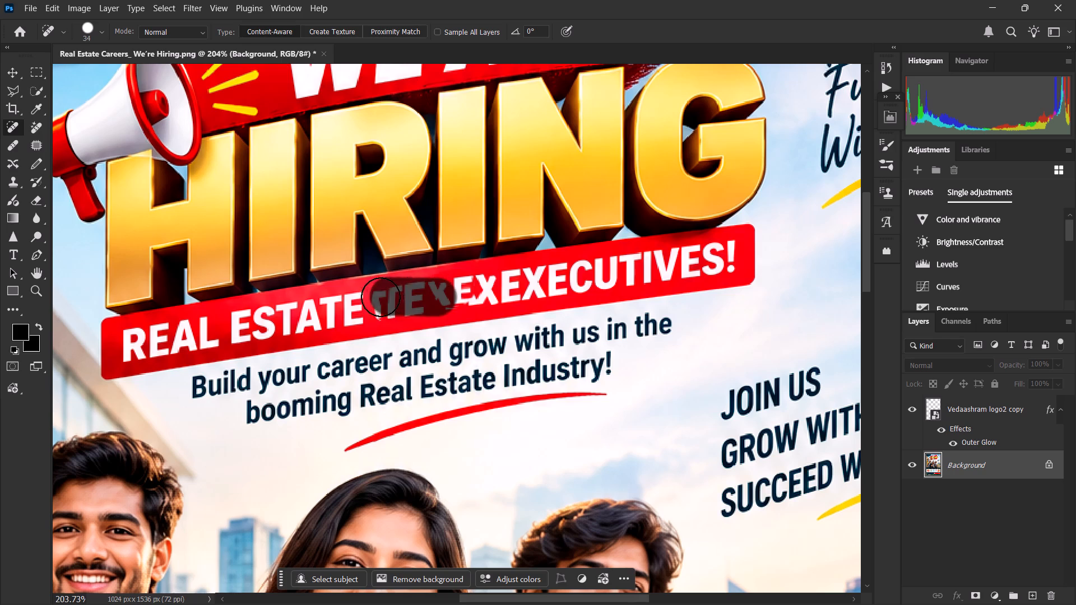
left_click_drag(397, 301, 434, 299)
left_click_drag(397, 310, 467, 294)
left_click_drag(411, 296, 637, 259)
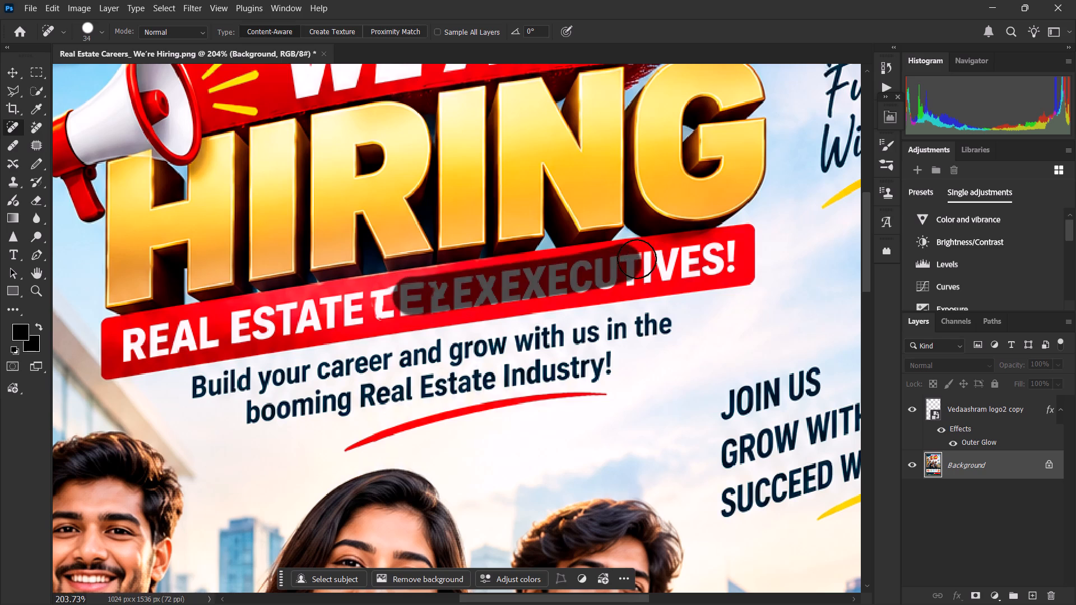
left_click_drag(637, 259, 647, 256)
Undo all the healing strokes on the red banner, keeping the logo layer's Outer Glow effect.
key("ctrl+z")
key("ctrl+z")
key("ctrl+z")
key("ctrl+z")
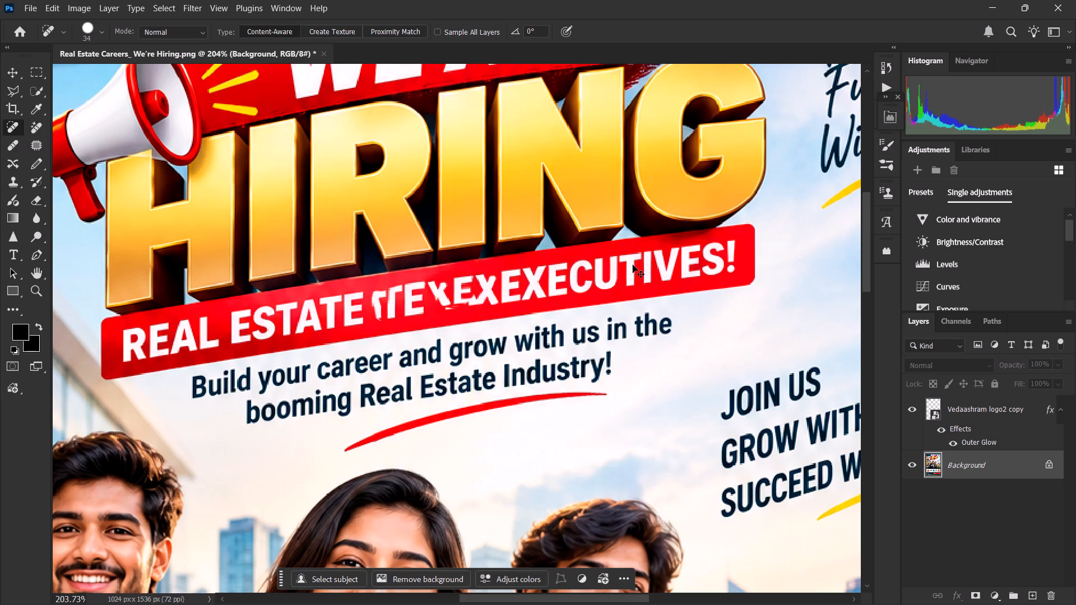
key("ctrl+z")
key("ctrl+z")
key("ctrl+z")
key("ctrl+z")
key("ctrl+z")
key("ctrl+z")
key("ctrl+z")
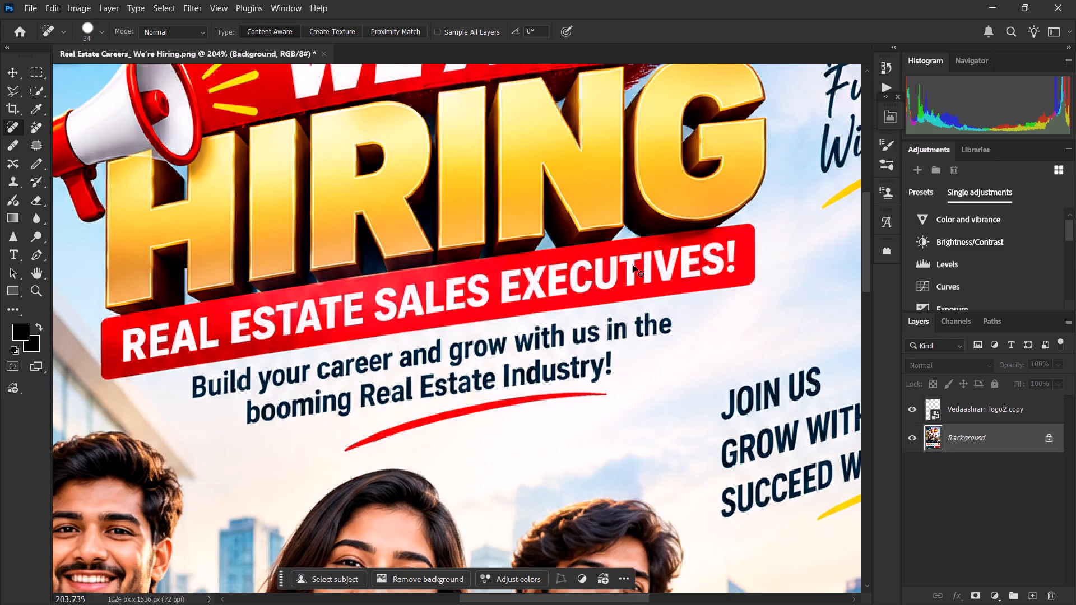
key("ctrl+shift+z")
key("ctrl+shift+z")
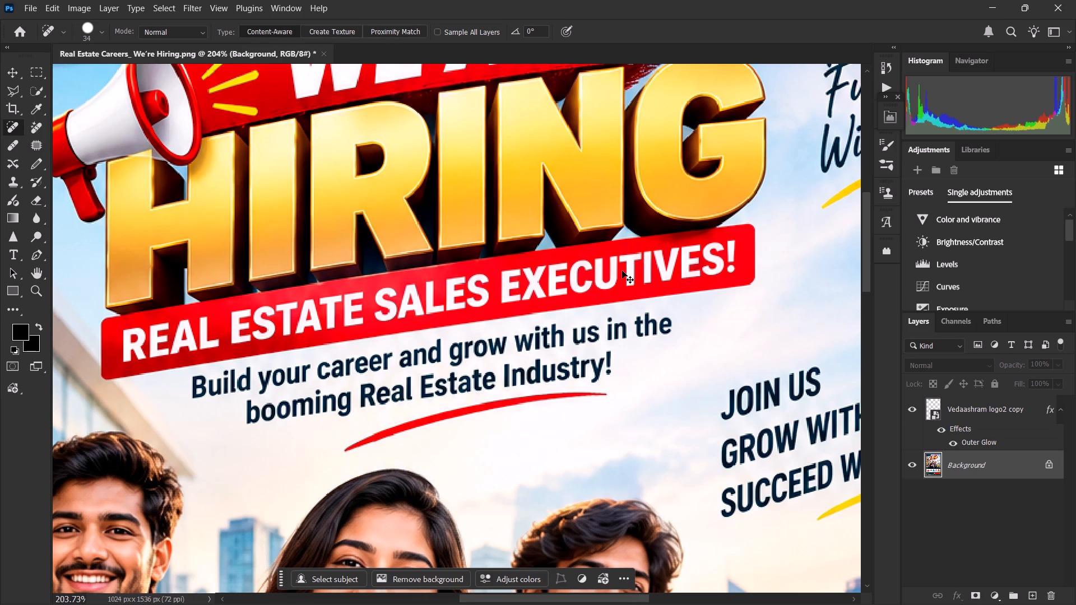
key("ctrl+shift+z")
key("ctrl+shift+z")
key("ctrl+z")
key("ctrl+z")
Select a rectangle of about 89 × 35 px over "SALES" in the banner and fill it with the sampled banner red e71e2d.
left_click(41, 75)
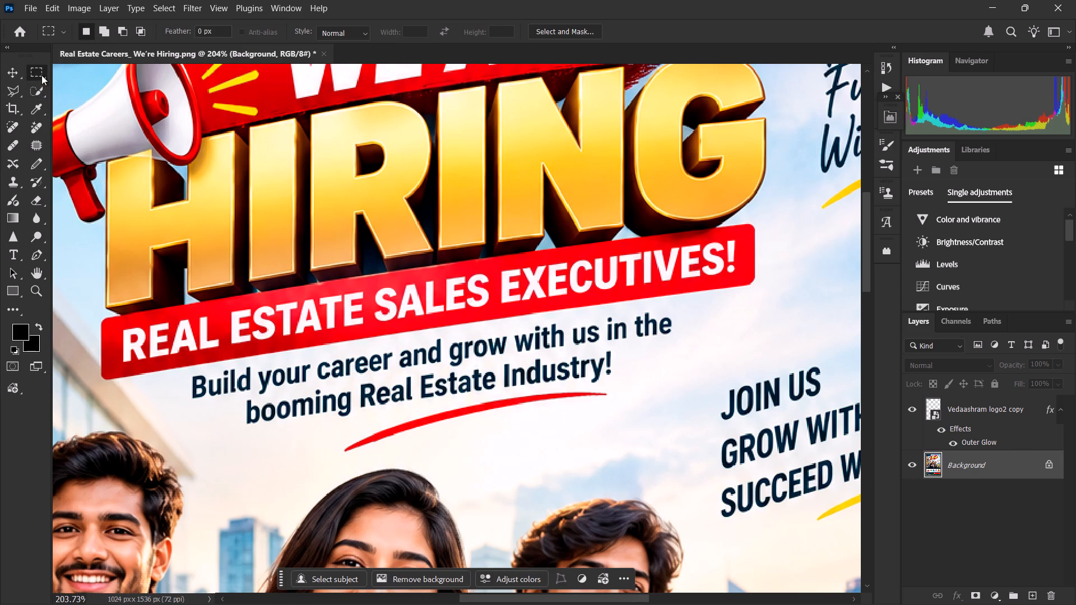
scroll(384, 344, "up", 10, "alt")
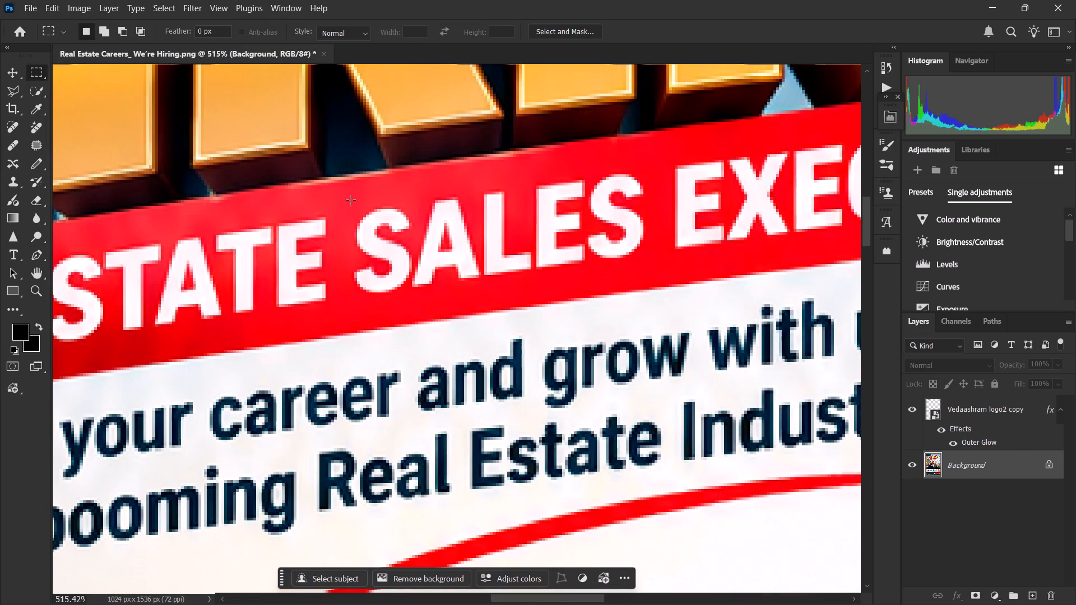
left_click_drag(351, 198, 600, 297)
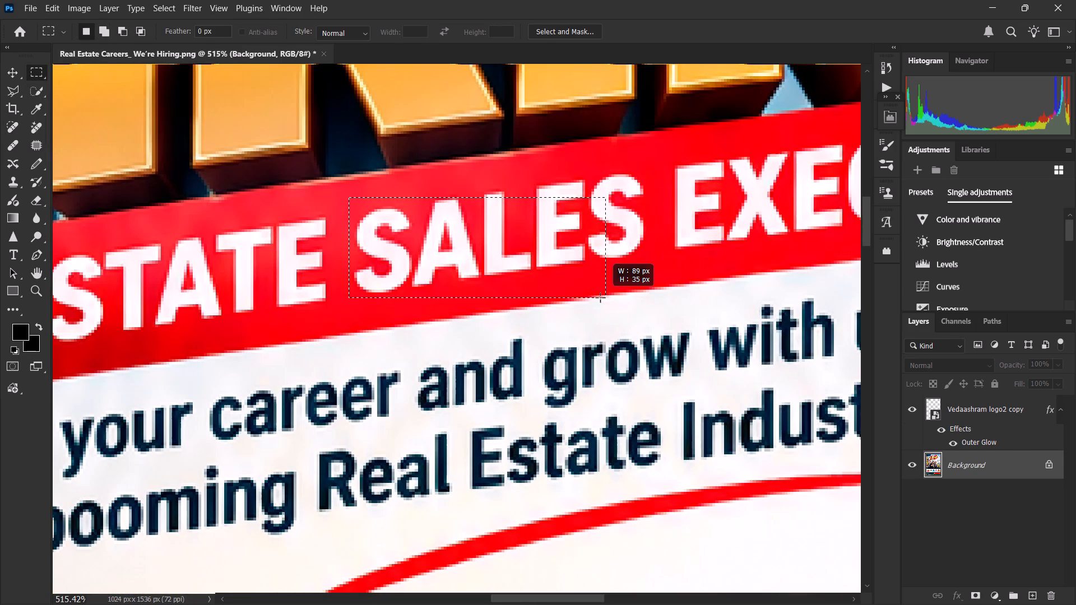
left_click_drag(600, 297, 602, 299)
left_click(562, 274)
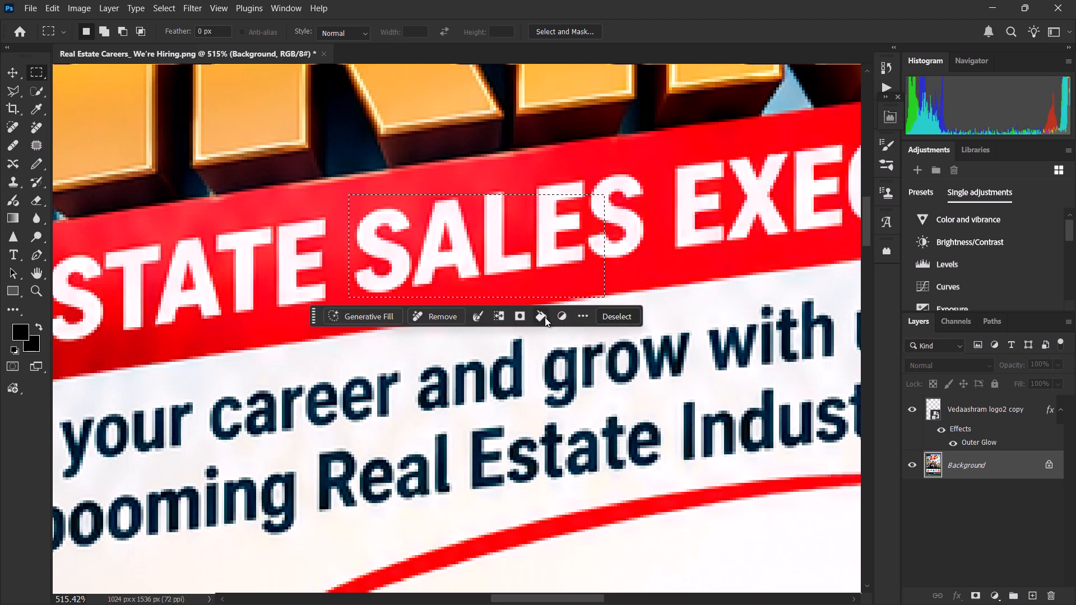
left_click(545, 317)
left_click(565, 341)
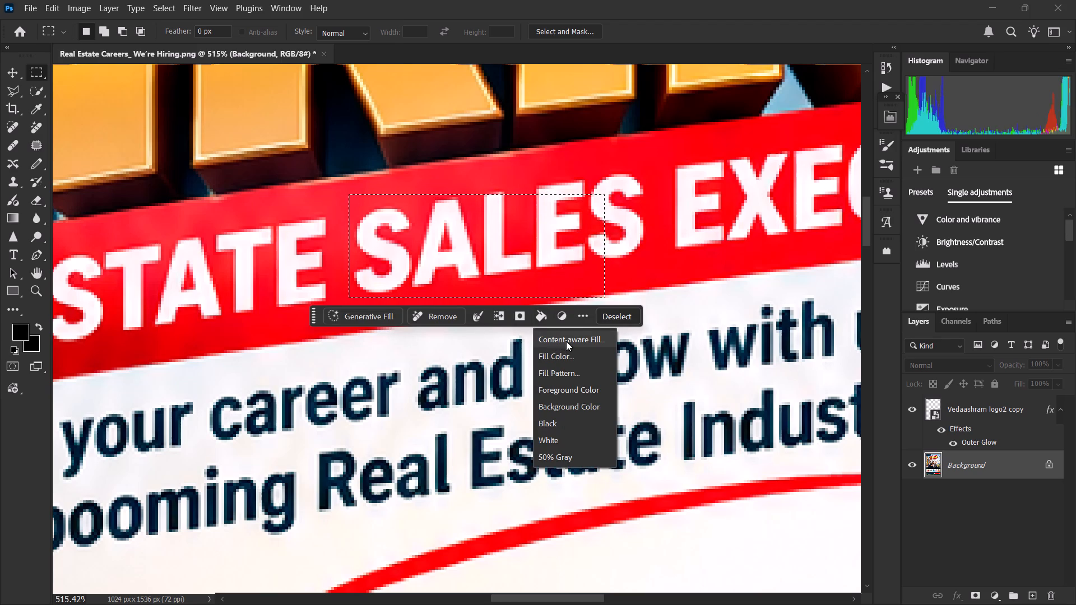
left_click(569, 325)
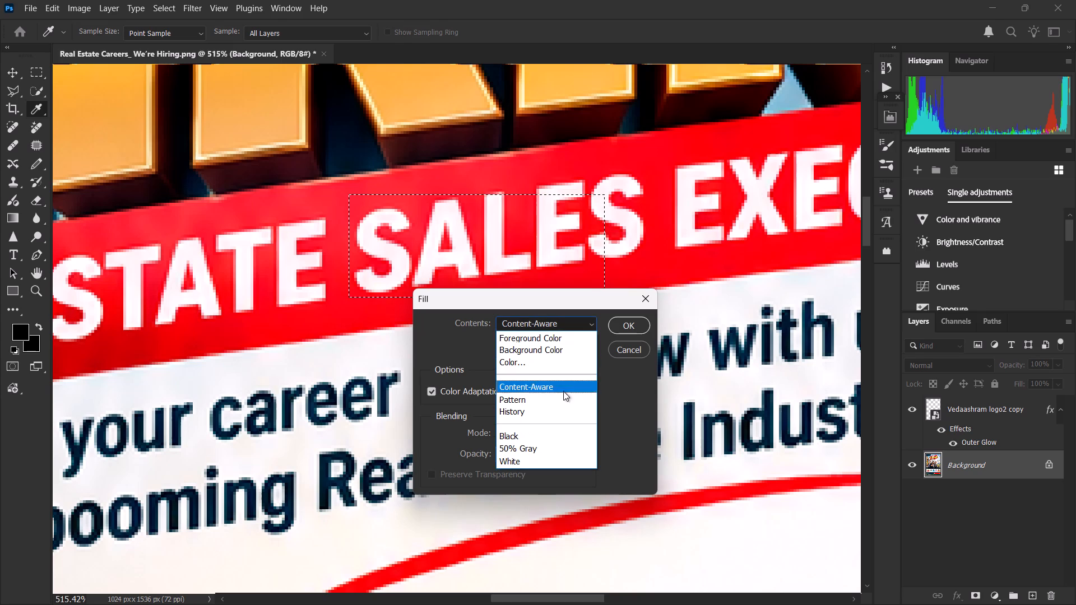
left_click(563, 361)
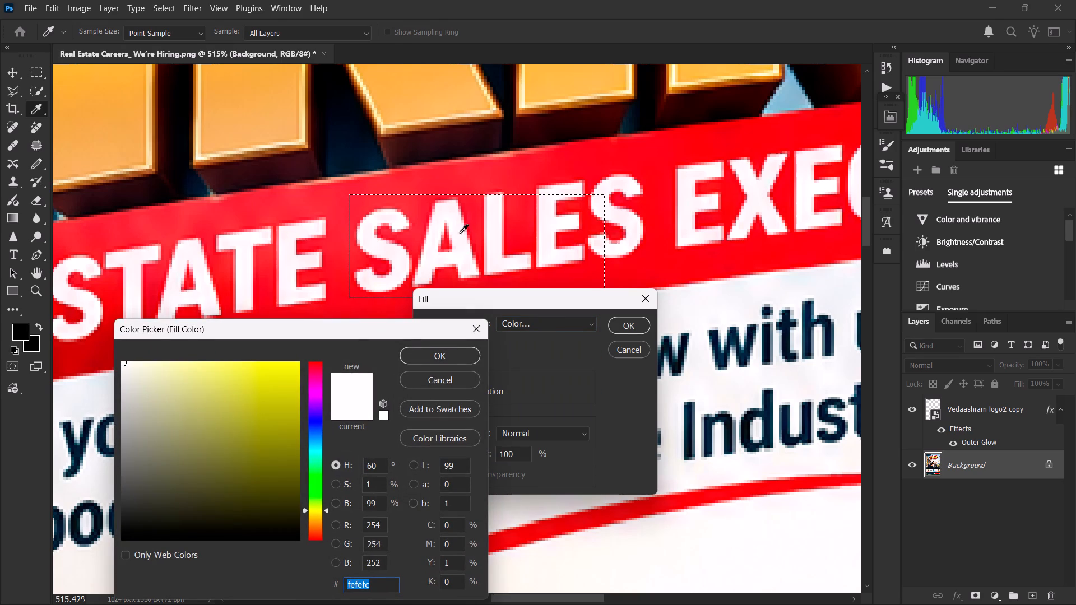
left_click(526, 176)
left_click(625, 326)
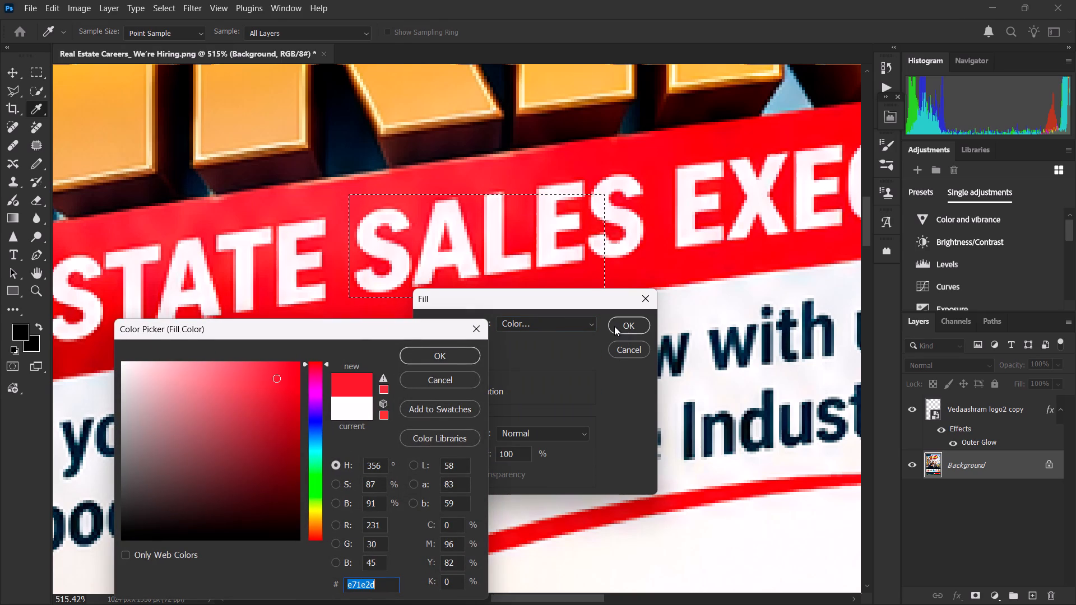
left_click(619, 325)
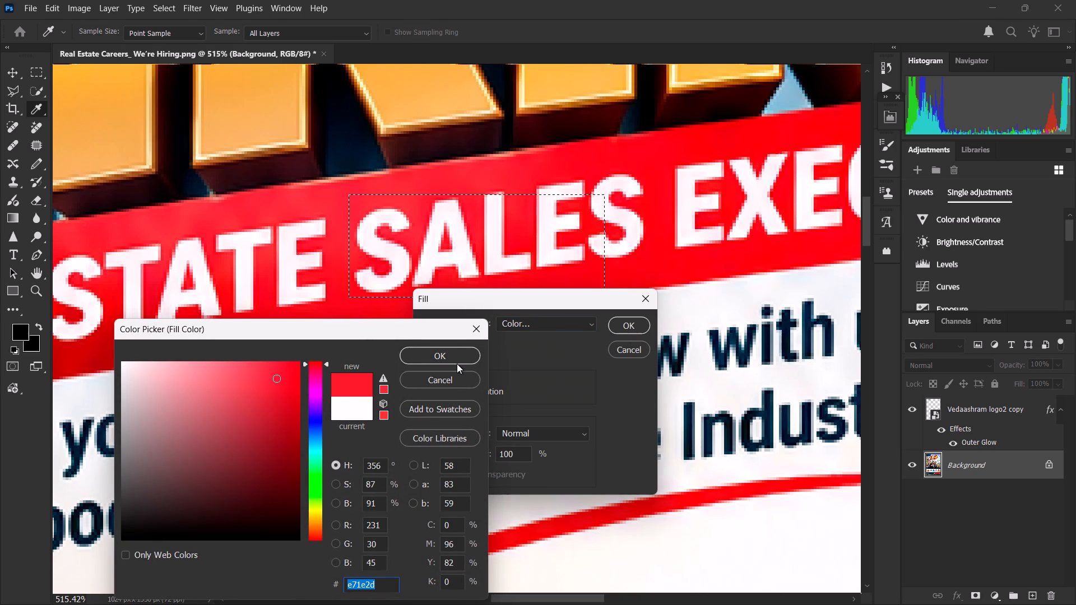
left_click(452, 360)
left_click(625, 333)
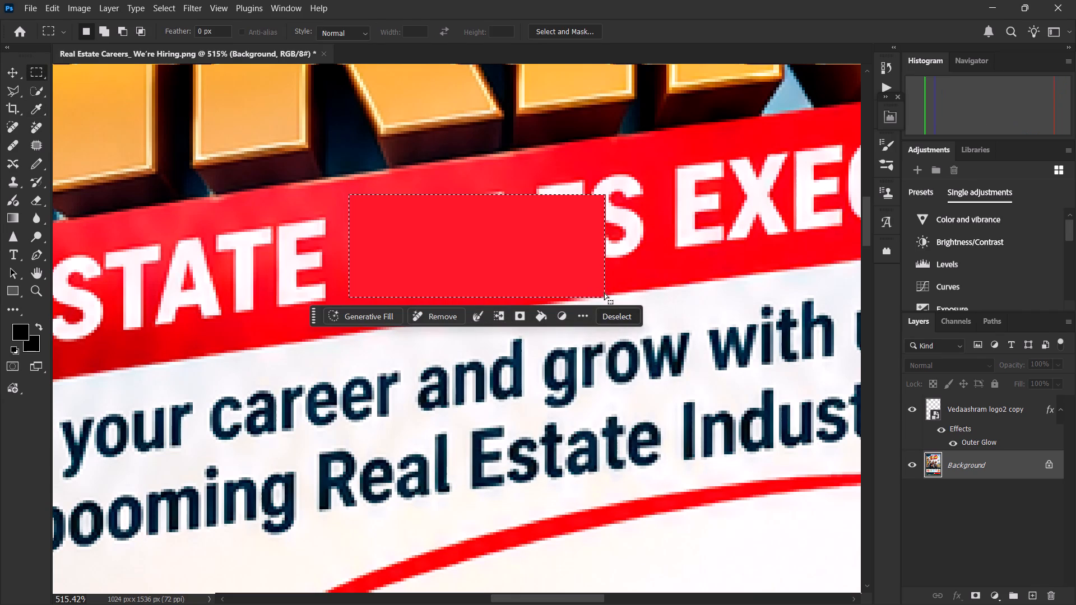
left_click(614, 311)
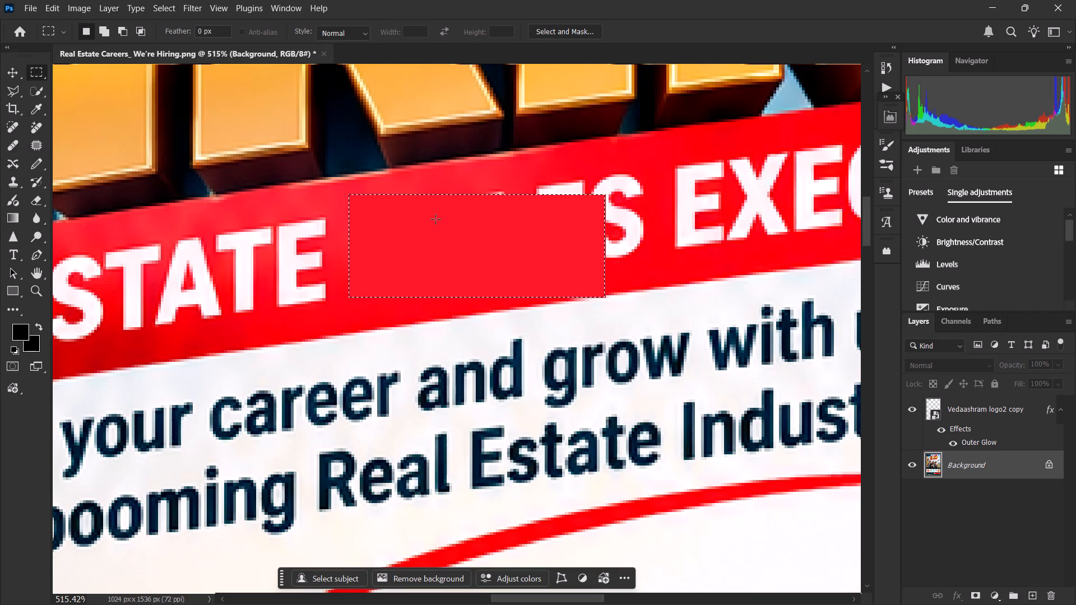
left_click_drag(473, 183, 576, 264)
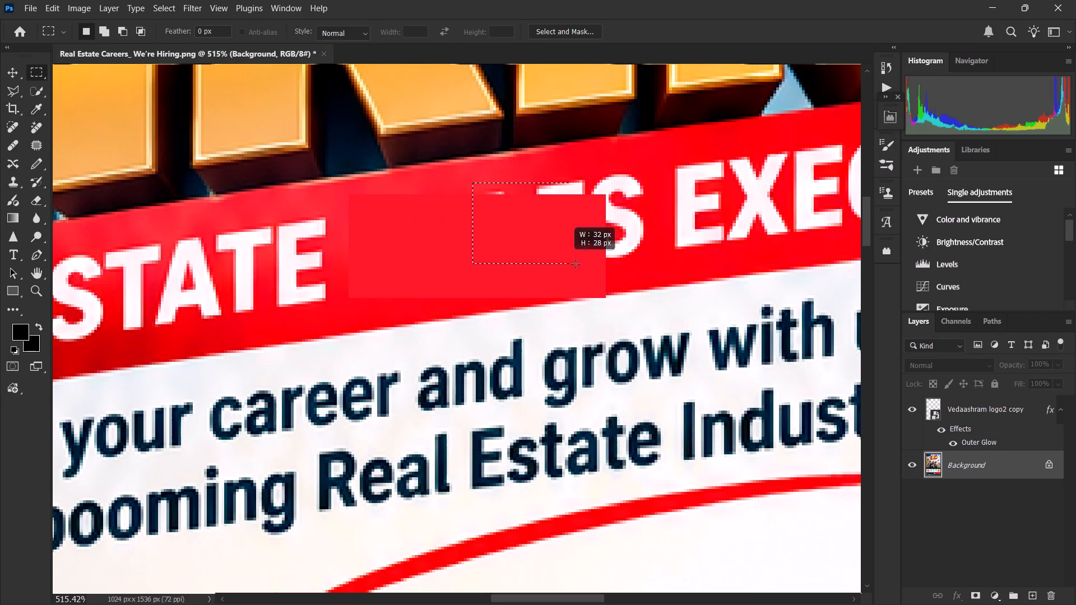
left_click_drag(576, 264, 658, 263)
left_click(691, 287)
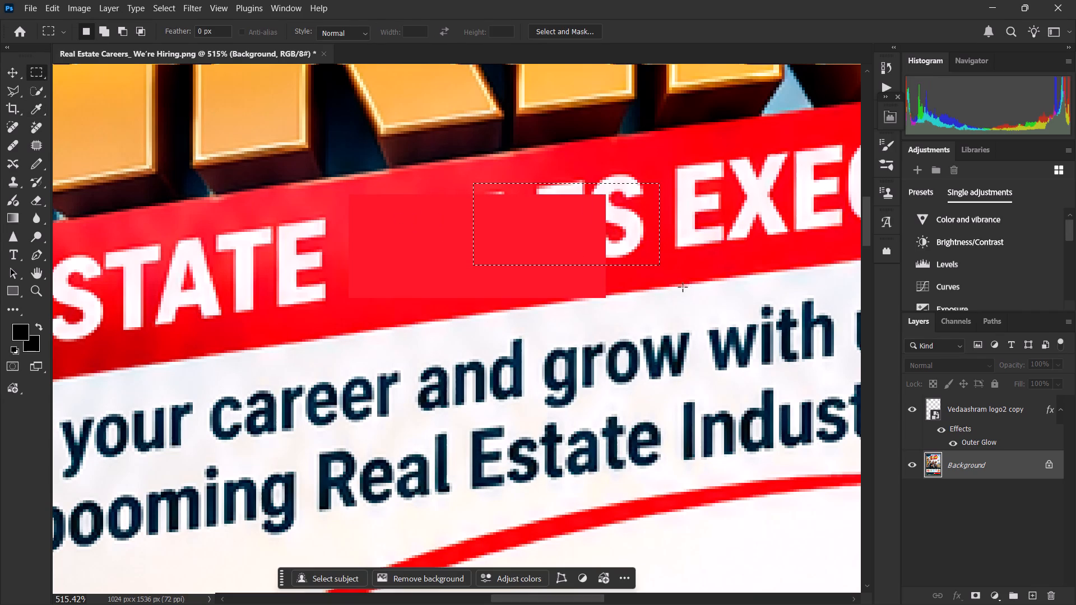
Patch over the remaining pieces of "SALES" in the red banner, sampling the plain red fill beside them.
left_click(38, 149)
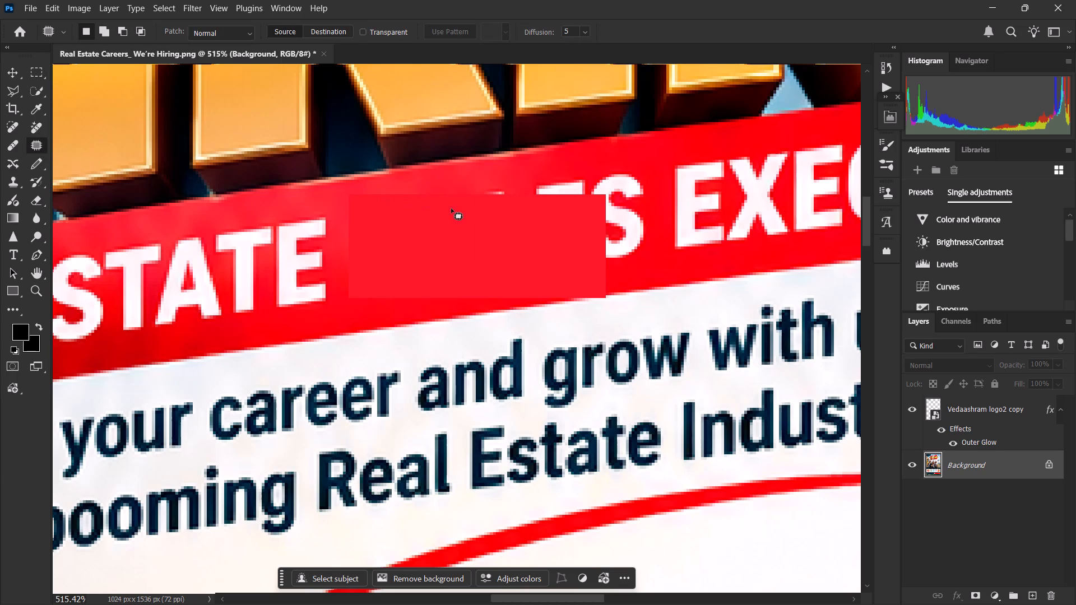
left_click_drag(447, 205, 650, 241)
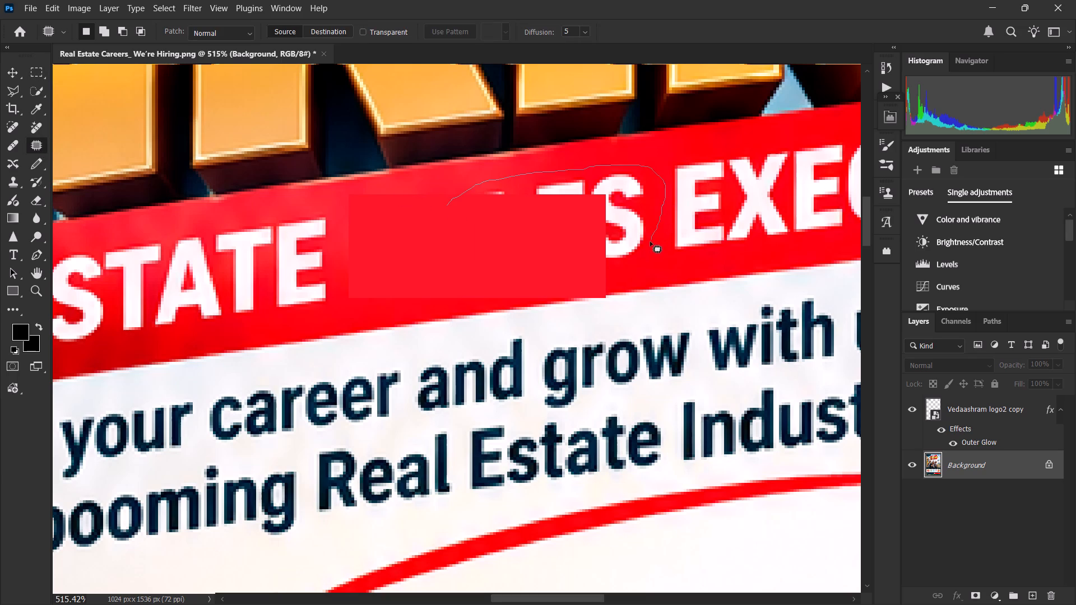
left_click_drag(650, 241, 440, 213)
left_click_drag(566, 212, 491, 236)
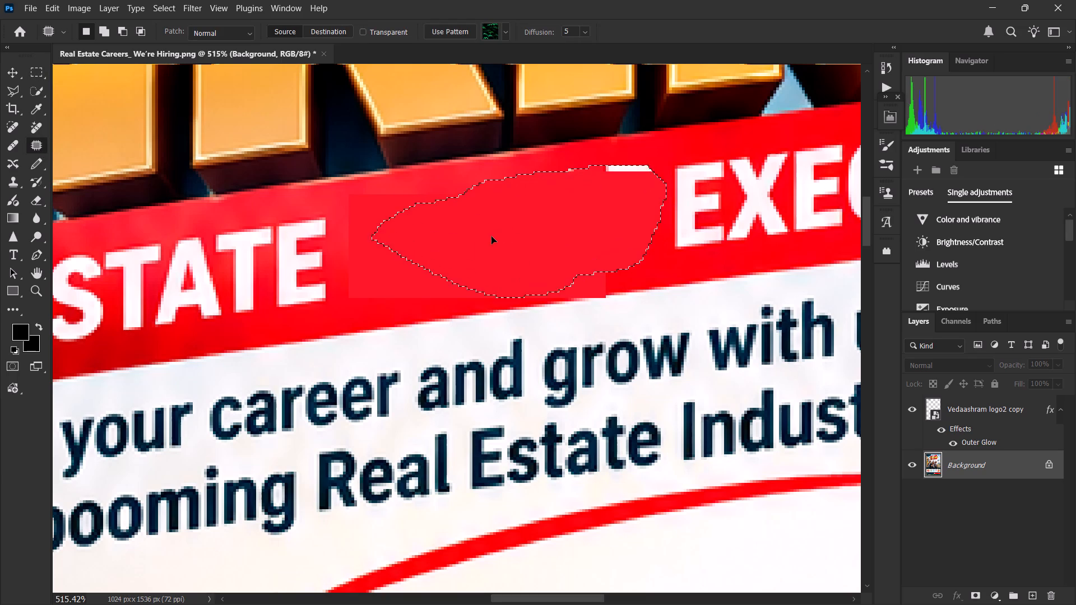
left_click_drag(491, 236, 475, 236)
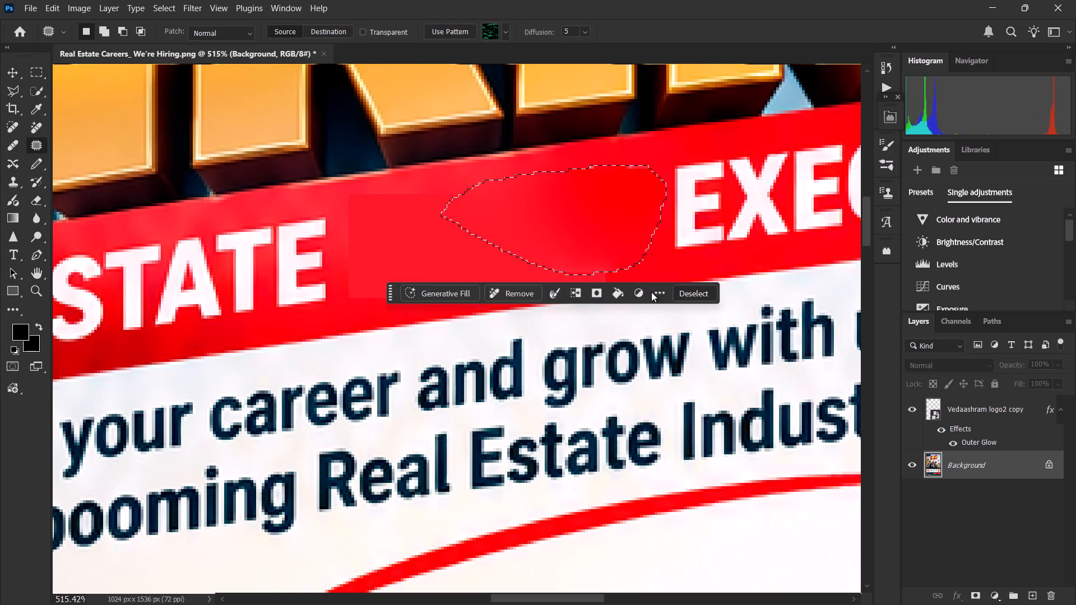
left_click(697, 293)
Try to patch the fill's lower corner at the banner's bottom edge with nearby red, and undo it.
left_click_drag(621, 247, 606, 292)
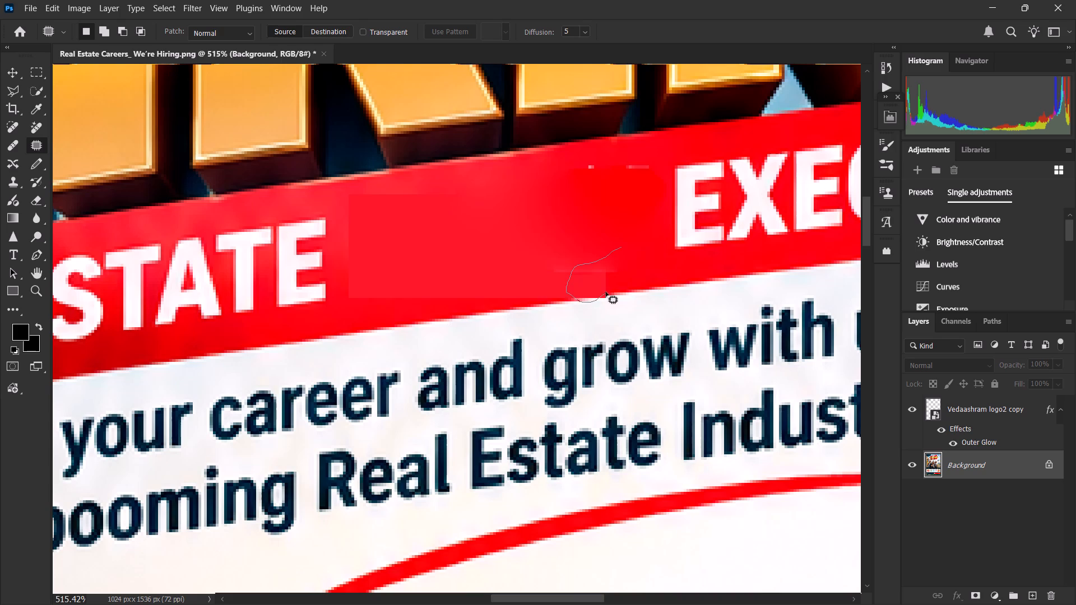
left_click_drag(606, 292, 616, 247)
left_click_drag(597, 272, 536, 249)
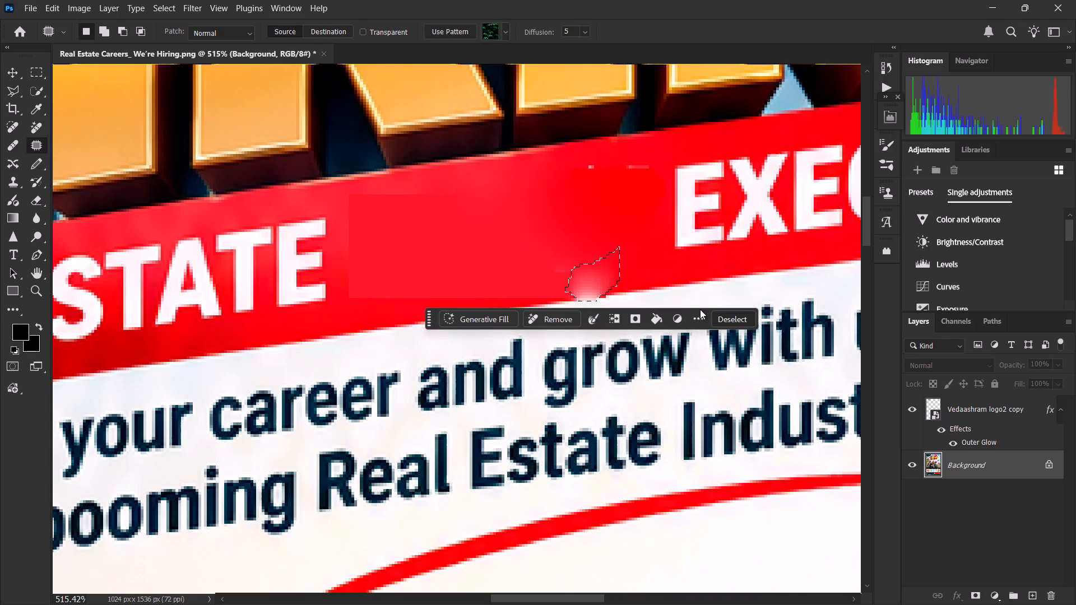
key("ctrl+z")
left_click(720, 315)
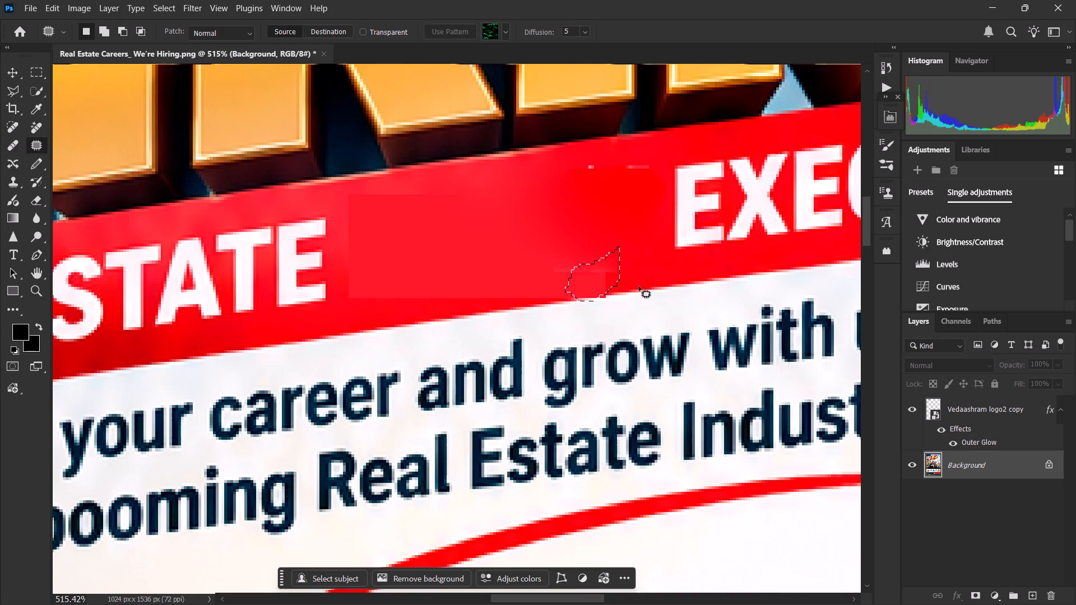
Patch the white specks left above the former "SALES" lettering with clean red from the banner.
left_click_drag(656, 158, 668, 164)
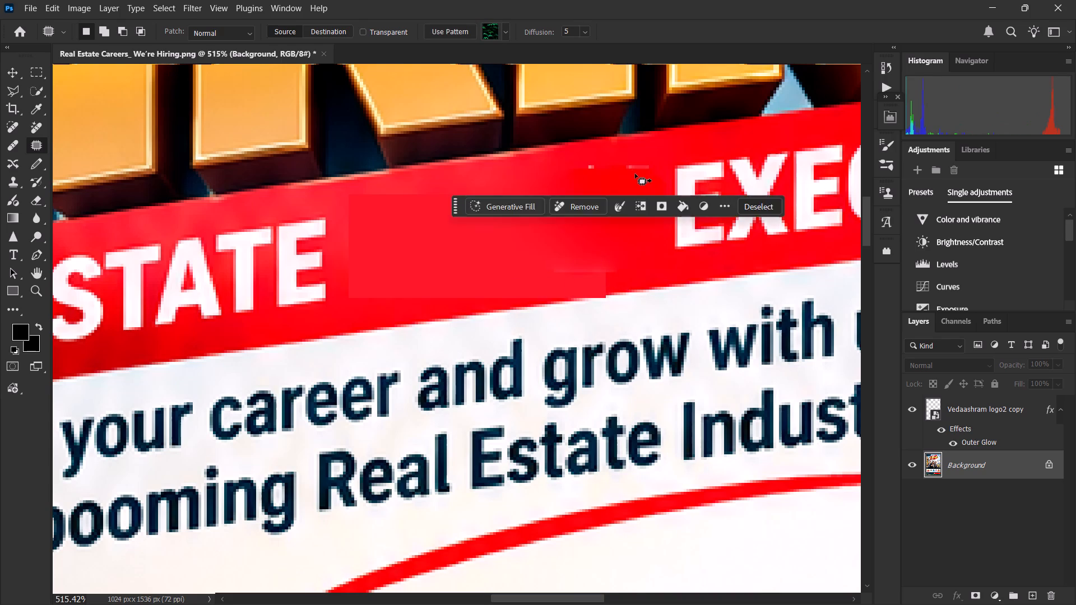
left_click_drag(631, 170, 528, 220)
left_click(787, 209)
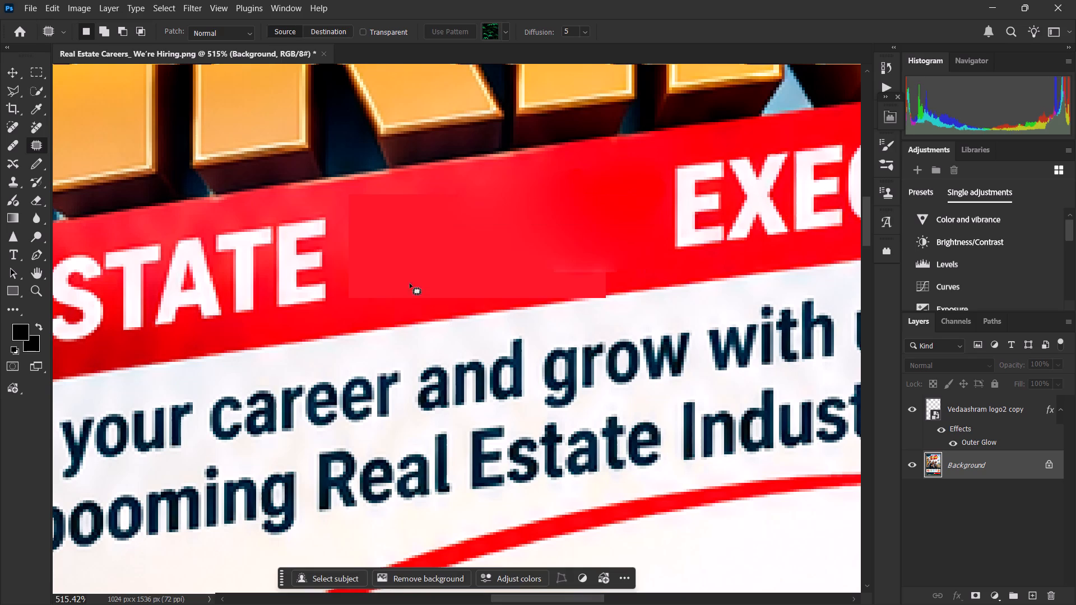
Patch the flat red fill just after "ESTATE" with the banner texture closer to "EXECUTIVES!".
left_click_drag(402, 189, 347, 207)
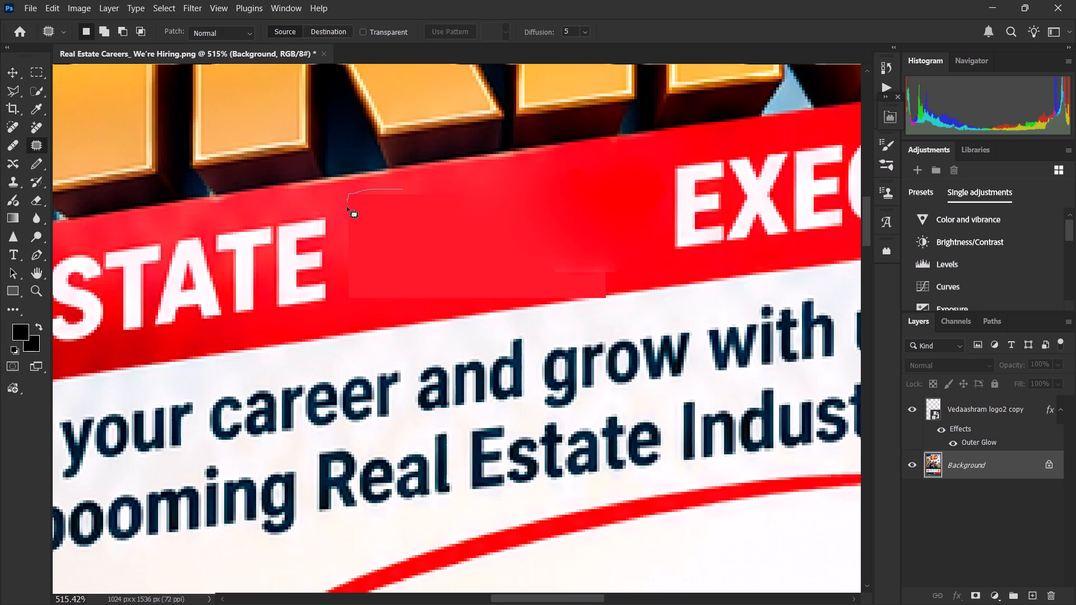
left_click_drag(347, 207, 483, 301)
left_click_drag(483, 301, 408, 191)
left_click_drag(406, 228, 550, 214)
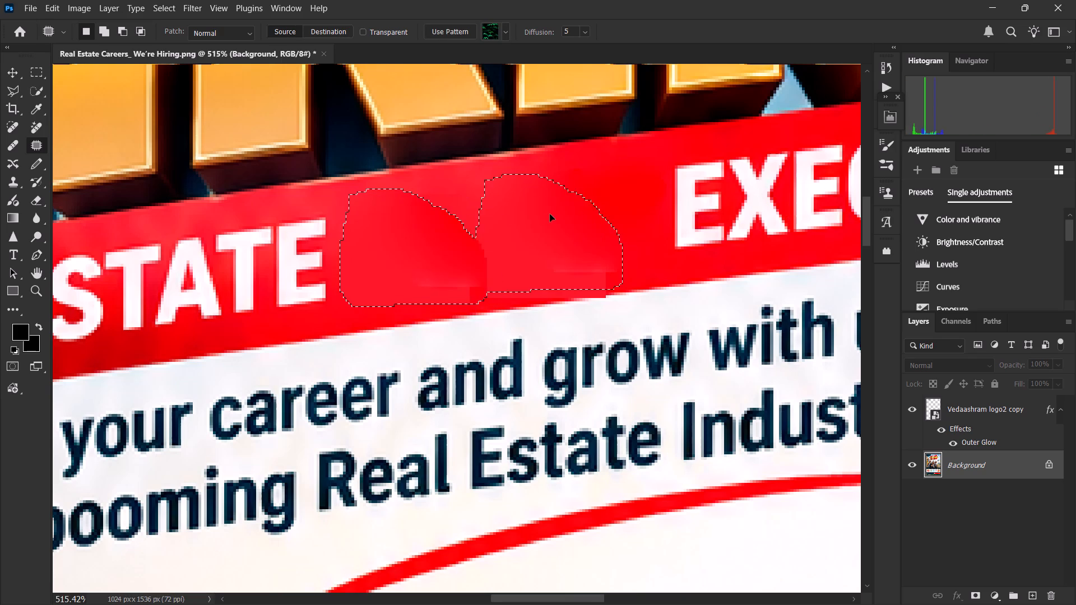
left_click_drag(550, 214, 563, 216)
left_click(556, 323)
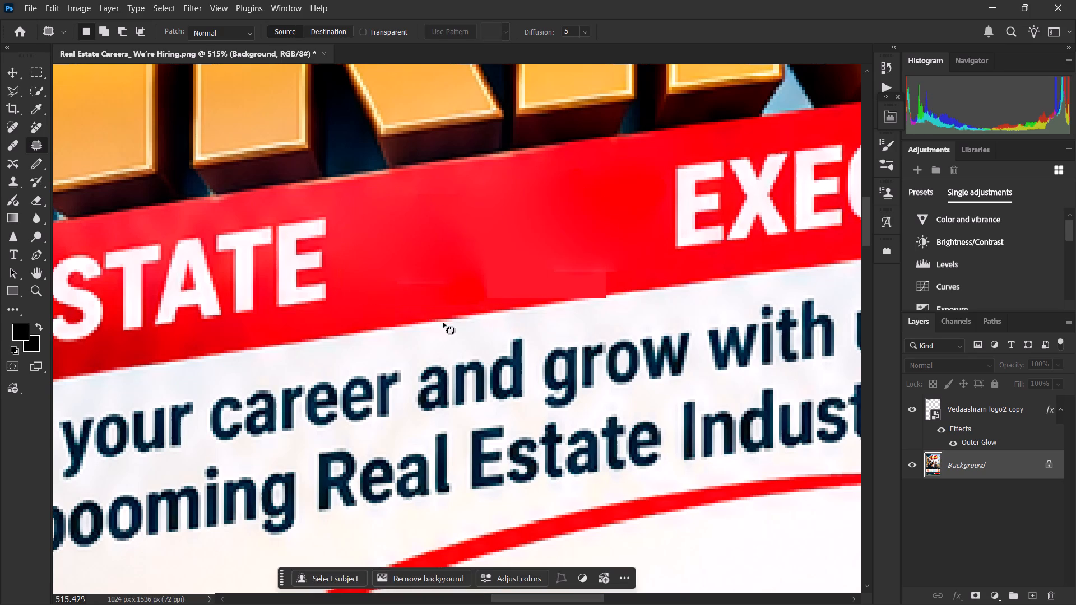
Patch over the first letters "EXECU" of "EXECUTIVES!" using the cleared red area before the word.
scroll(425, 323, "down", 17, "alt")
scroll(564, 291, "up", 12, "alt")
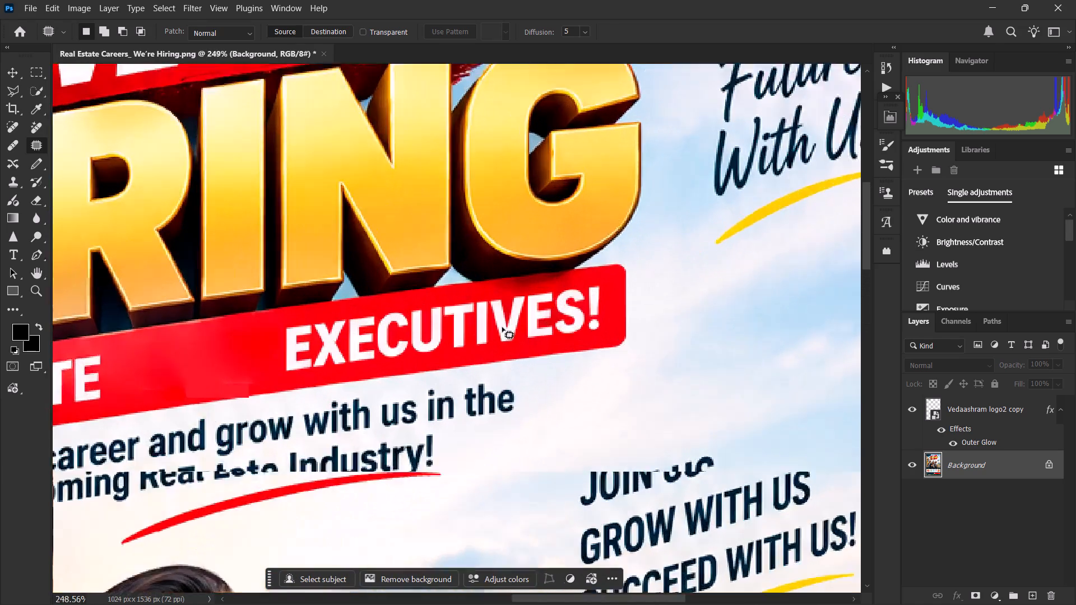
scroll(400, 372, "up", 1, "alt")
left_click_drag(205, 332, 407, 302)
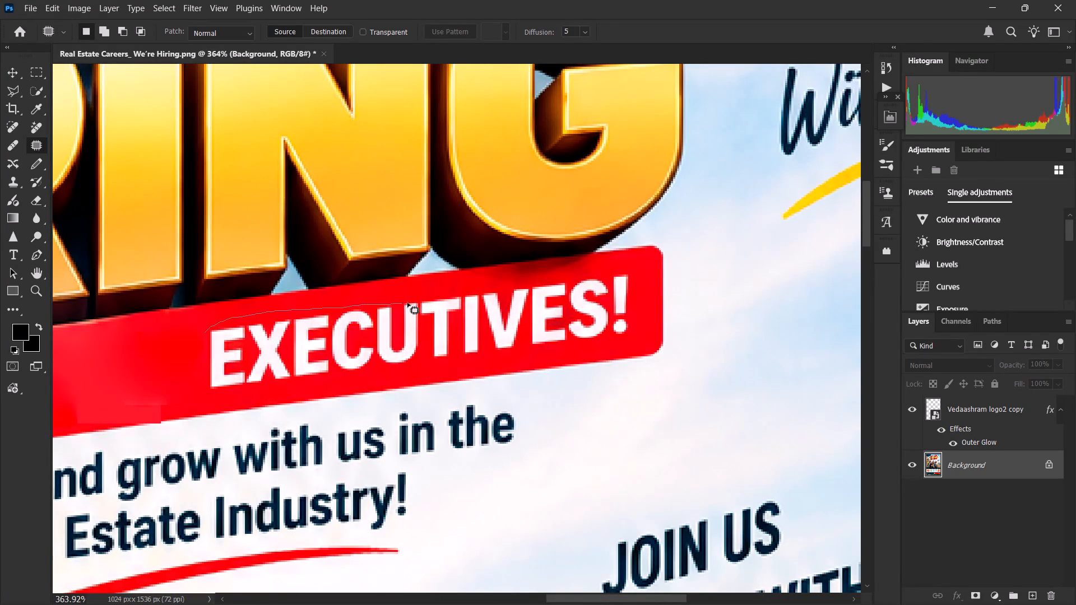
left_click_drag(407, 302, 203, 341)
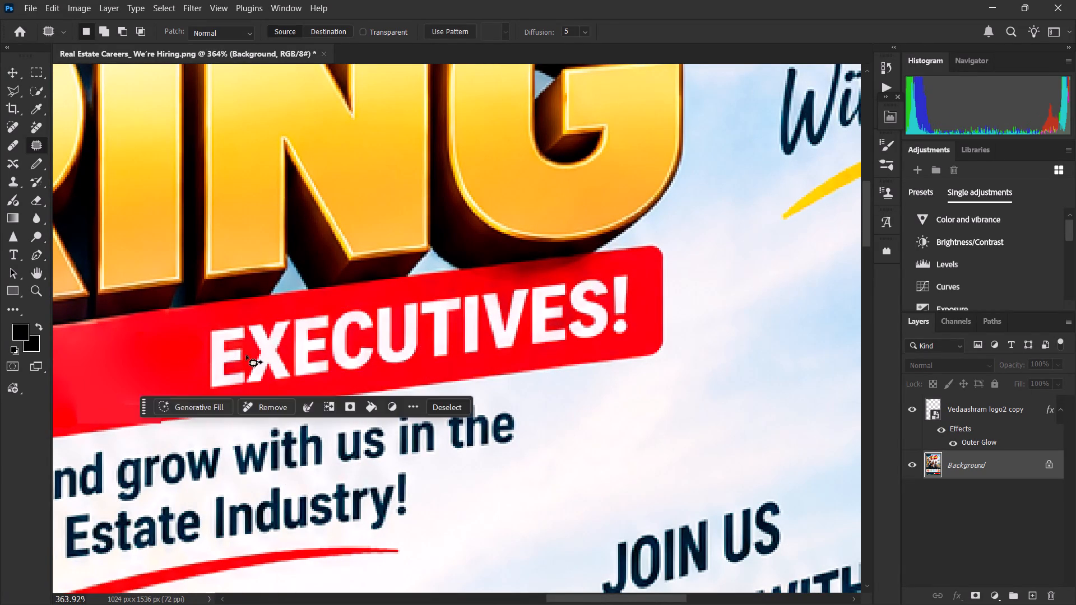
left_click_drag(299, 343, 143, 368)
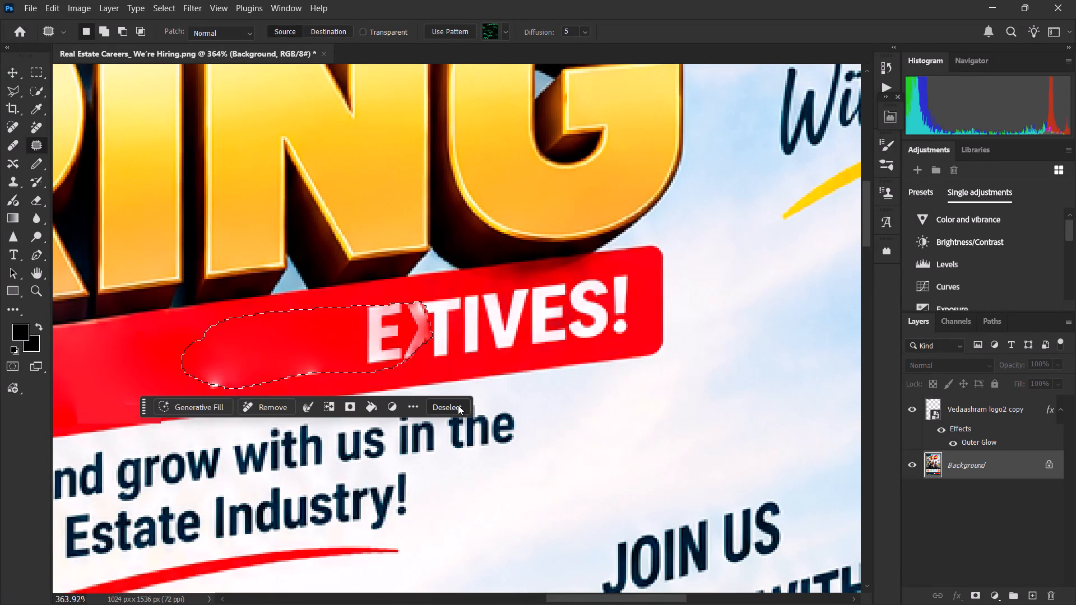
left_click(458, 405)
Patch the white smudges left along the bottom of the removed "EXECU" letters with clean banner red.
left_click_drag(180, 371, 327, 379)
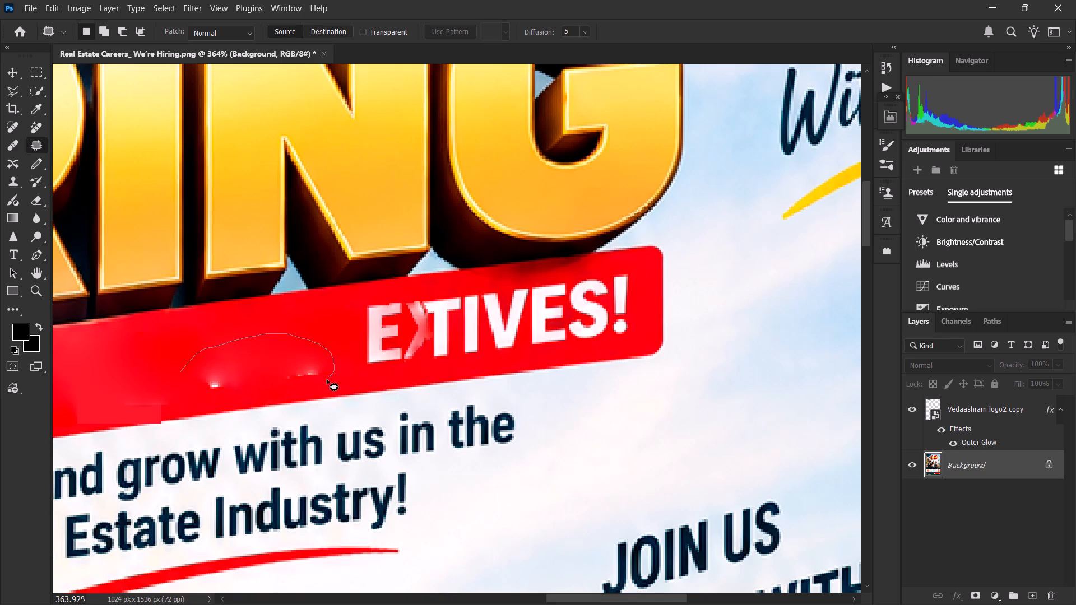
left_click_drag(327, 379, 201, 371)
left_click_drag(262, 380, 105, 373)
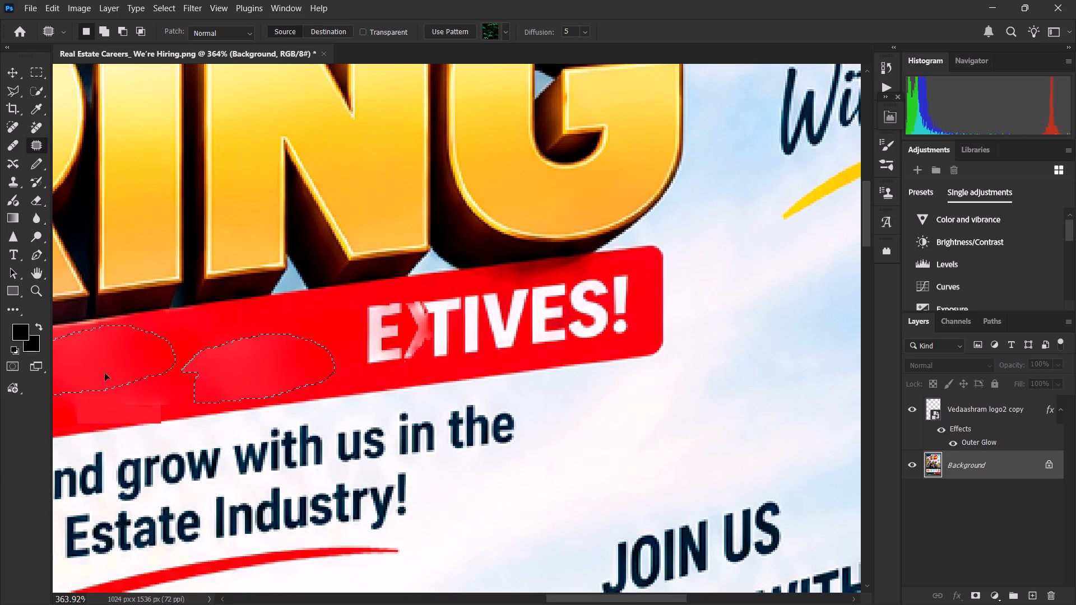
left_click_drag(105, 373, 119, 394)
left_click(402, 421)
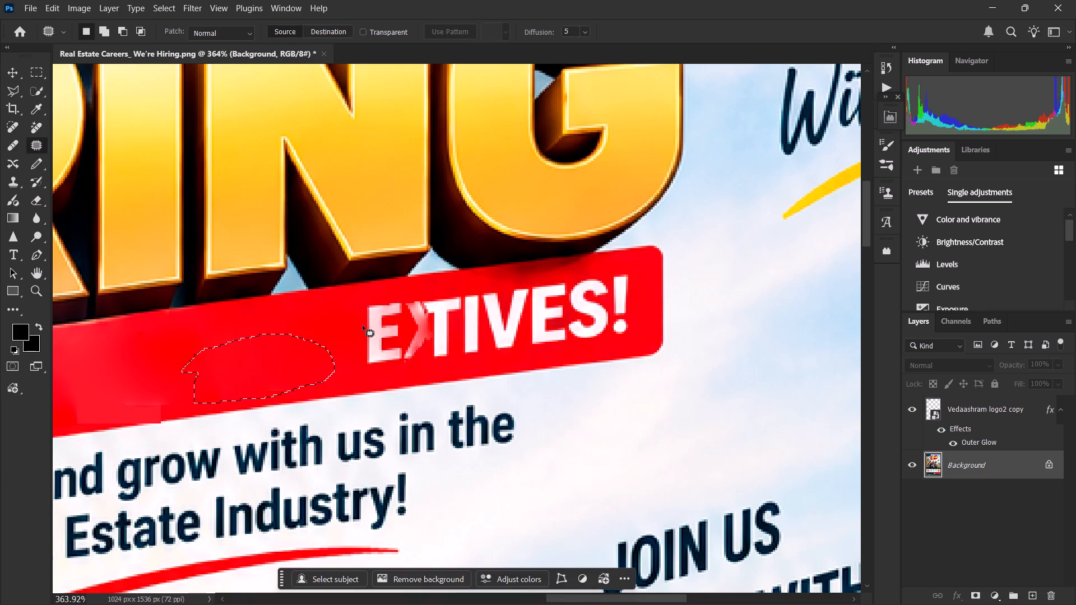
Patch over the leftover "E" fragment and the "T" before "IVES!" with clean banner red.
left_click_drag(358, 314, 462, 287)
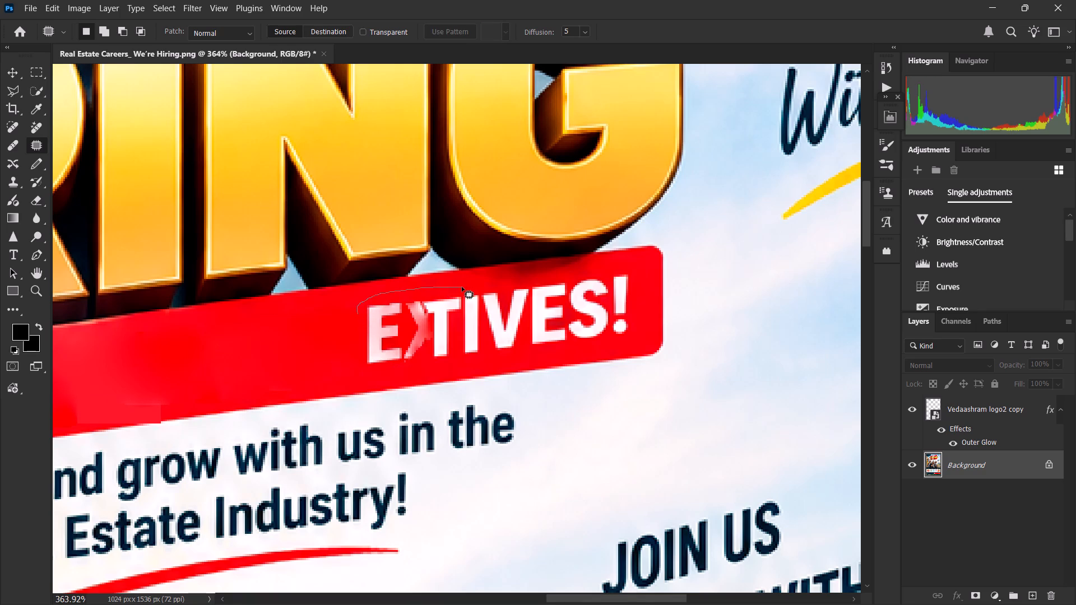
left_click_drag(462, 287, 363, 324)
left_click_drag(363, 324, 367, 318)
left_click_drag(415, 325, 246, 346)
left_click(544, 398)
Patch over the remaining "IVES!" with clean red from the cleared part of the banner.
left_click_drag(440, 342, 640, 274)
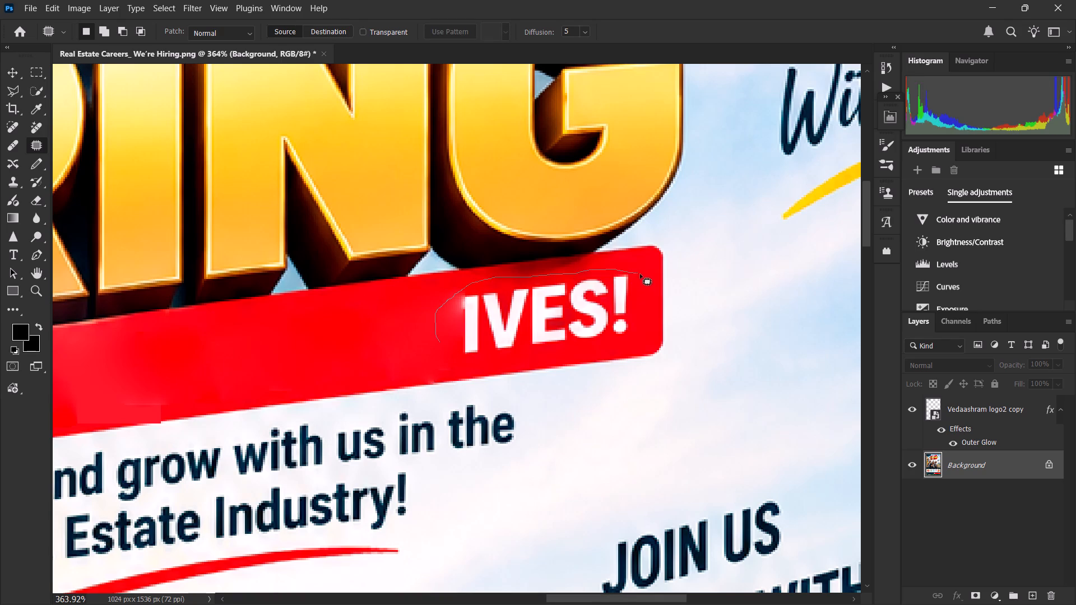
left_click_drag(640, 274, 446, 338)
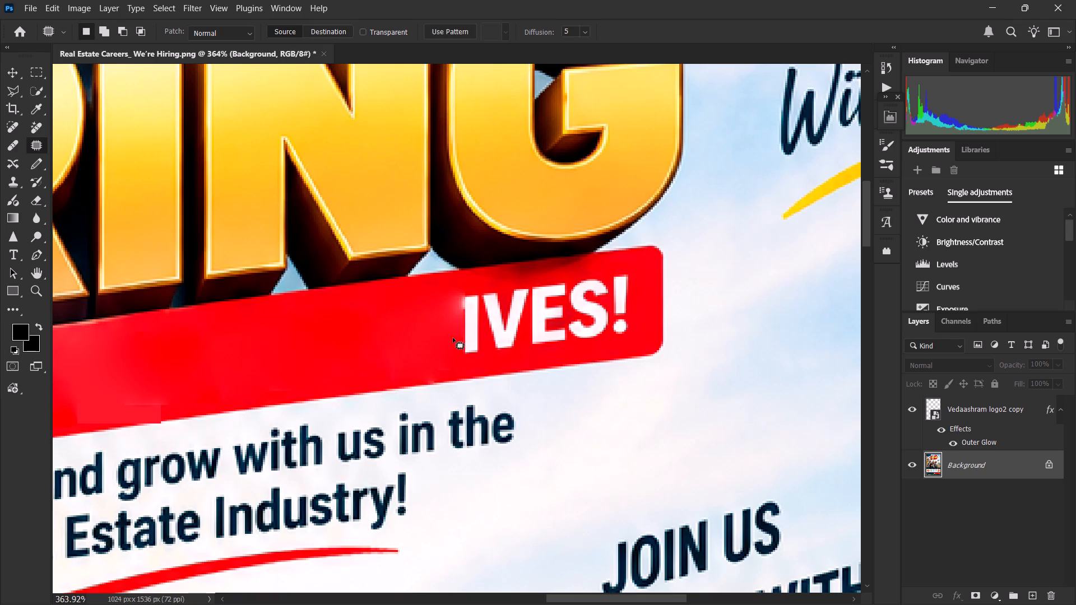
left_click_drag(518, 331, 291, 362)
left_click(684, 383)
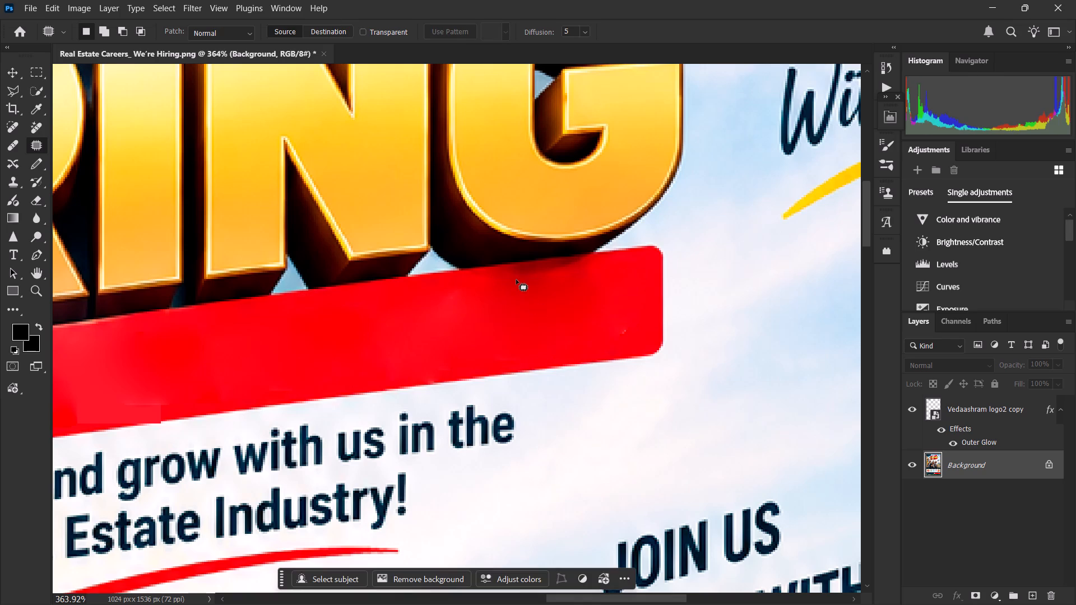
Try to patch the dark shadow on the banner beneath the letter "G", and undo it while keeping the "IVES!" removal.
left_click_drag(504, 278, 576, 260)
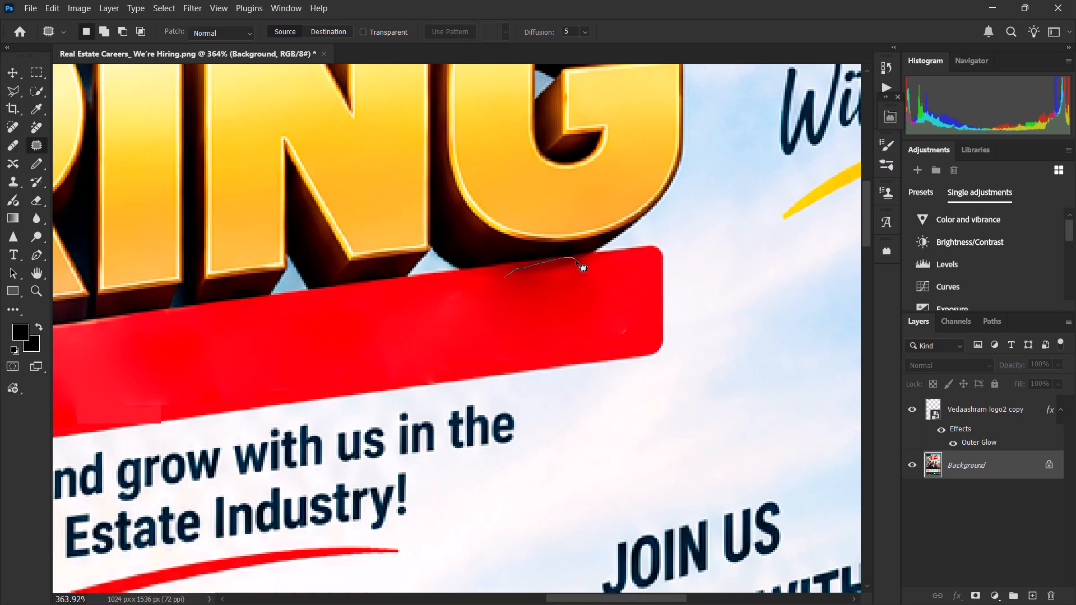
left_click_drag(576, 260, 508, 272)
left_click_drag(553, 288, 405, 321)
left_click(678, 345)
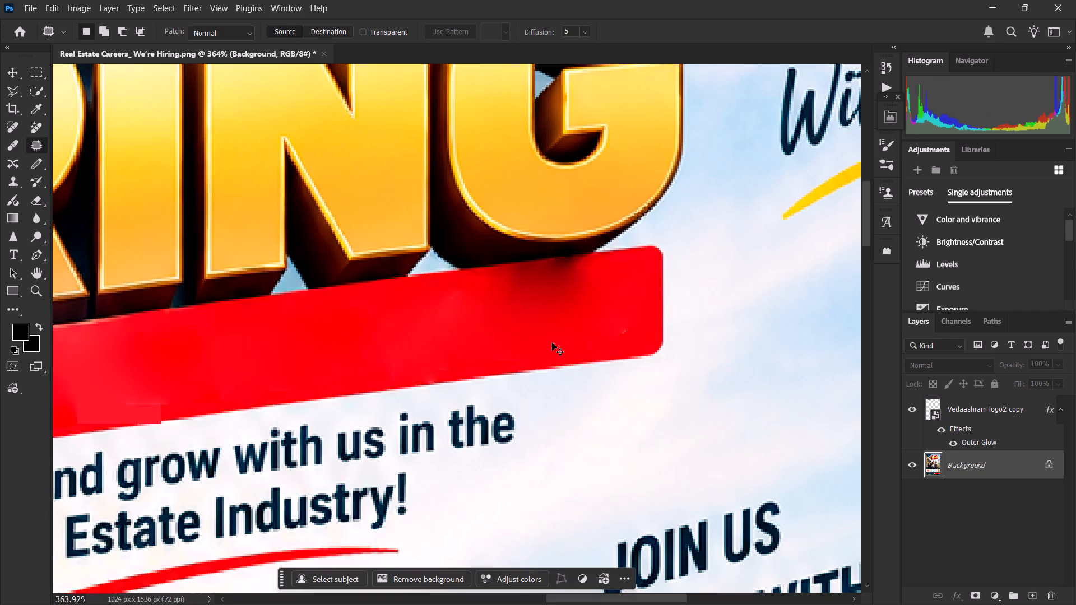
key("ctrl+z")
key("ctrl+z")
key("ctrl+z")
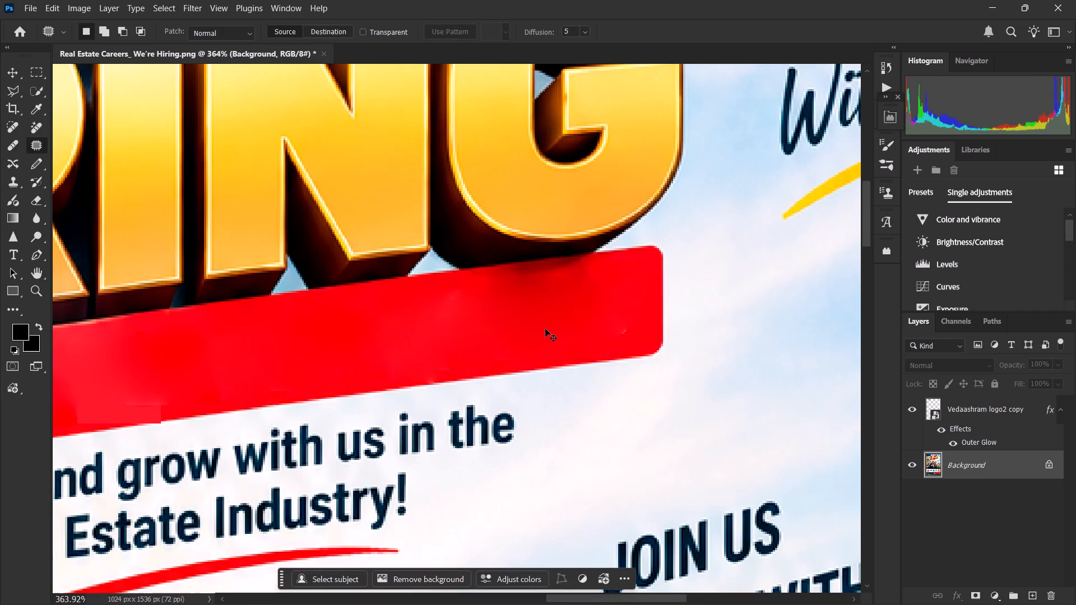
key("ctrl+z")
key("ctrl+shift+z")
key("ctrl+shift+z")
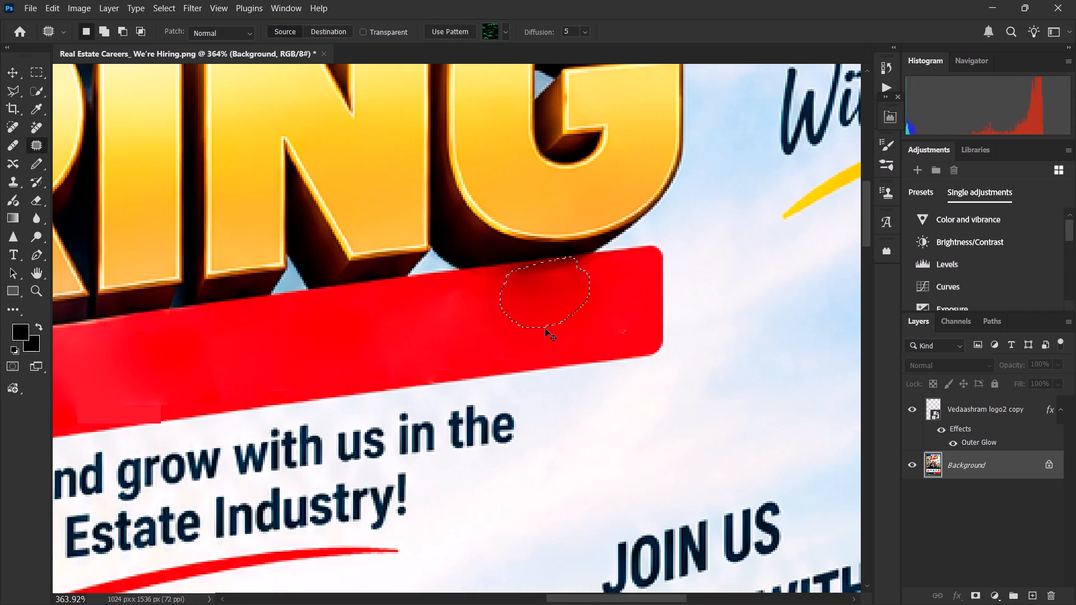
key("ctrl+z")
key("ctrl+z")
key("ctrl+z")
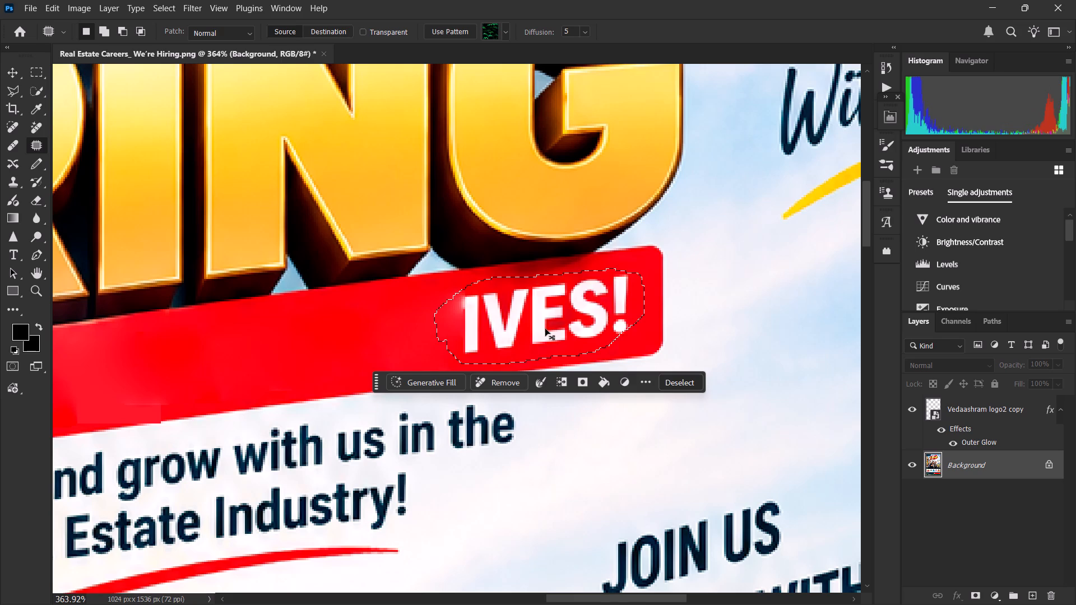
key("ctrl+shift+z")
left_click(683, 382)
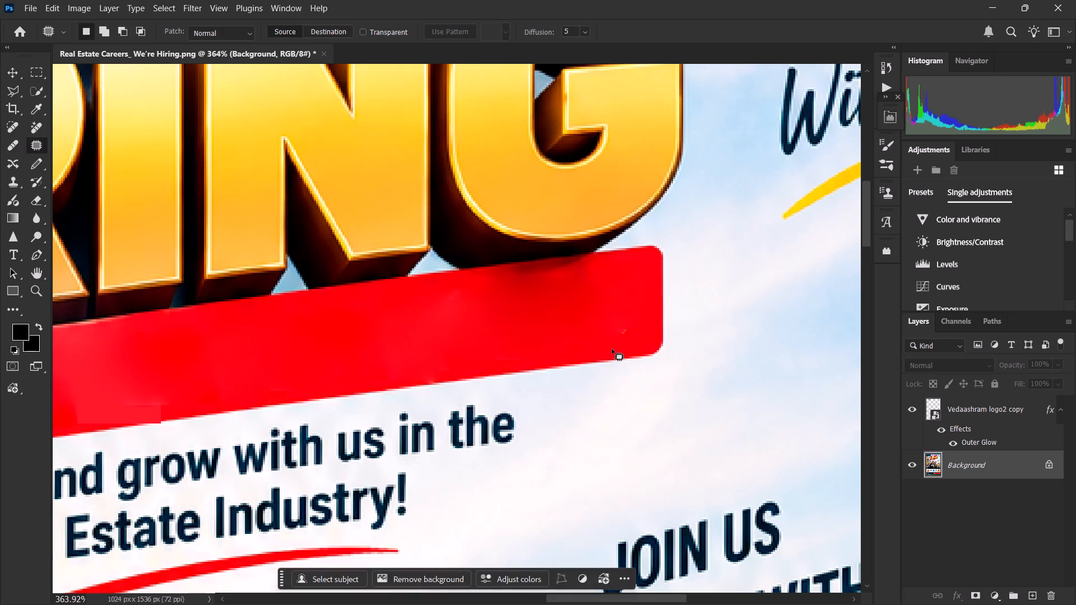
Patch the small leftover mark near the banner's rounded end with adjacent clean red.
left_click_drag(608, 341, 598, 346)
left_click_drag(613, 344, 571, 336)
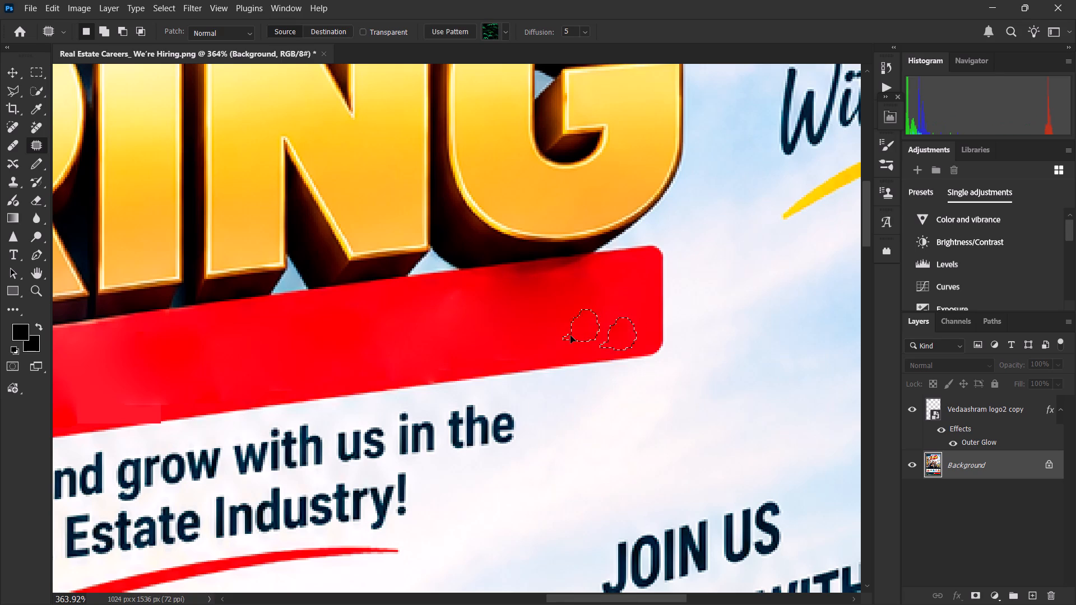
left_click_drag(571, 336, 568, 334)
left_click(757, 374)
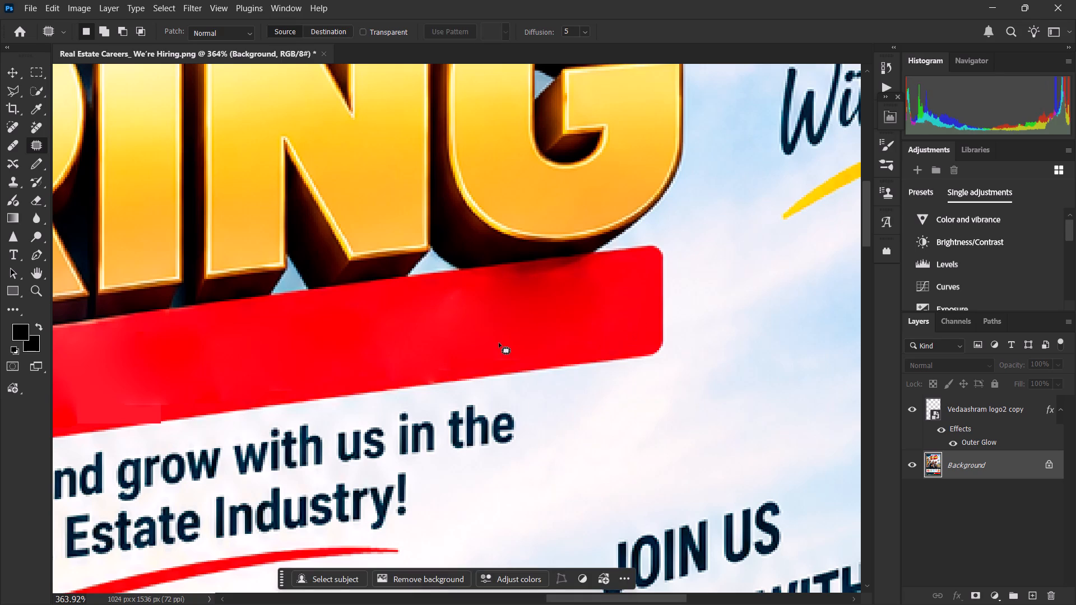
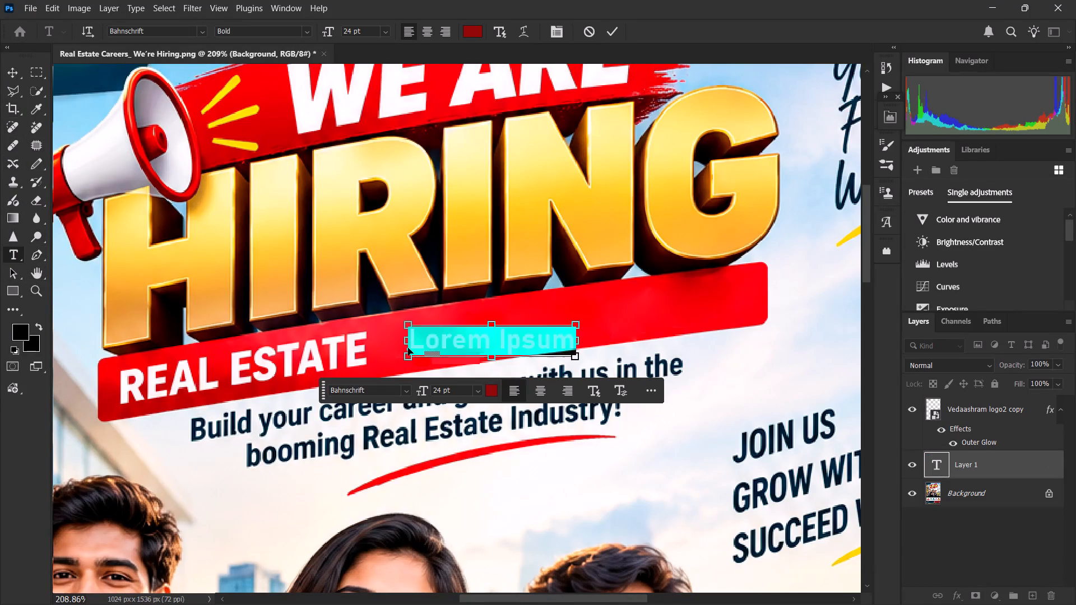
Paste the copied line into the new text layer and delete "REAL ESTATE" so the layer reads "Marketing & Sales".
key("ctrl+v")
left_click_drag(593, 344, 587, 345)
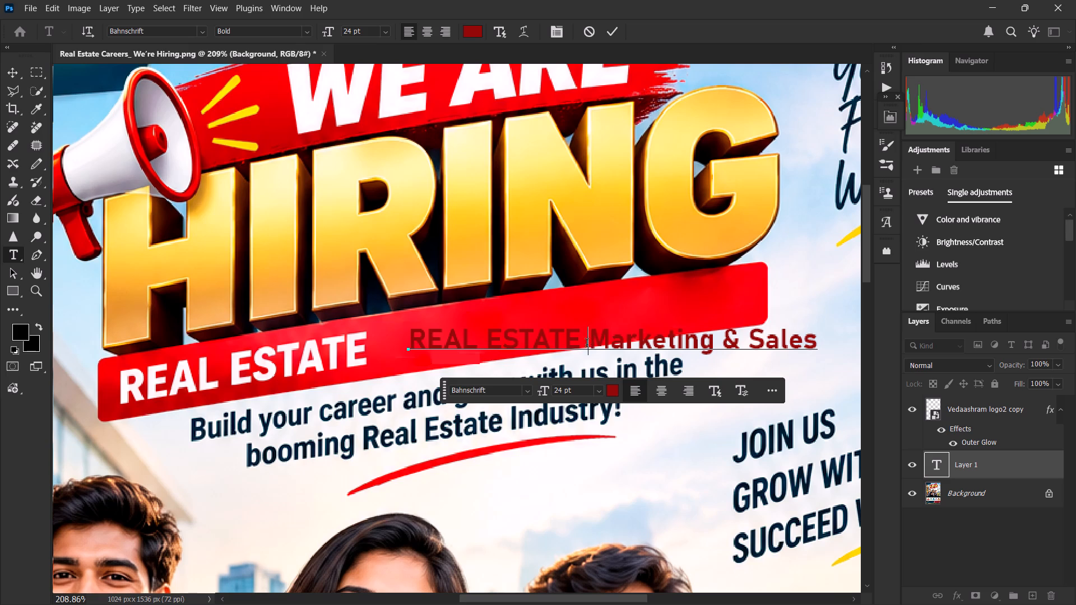
left_click_drag(587, 345, 356, 341)
key("BackSpace")
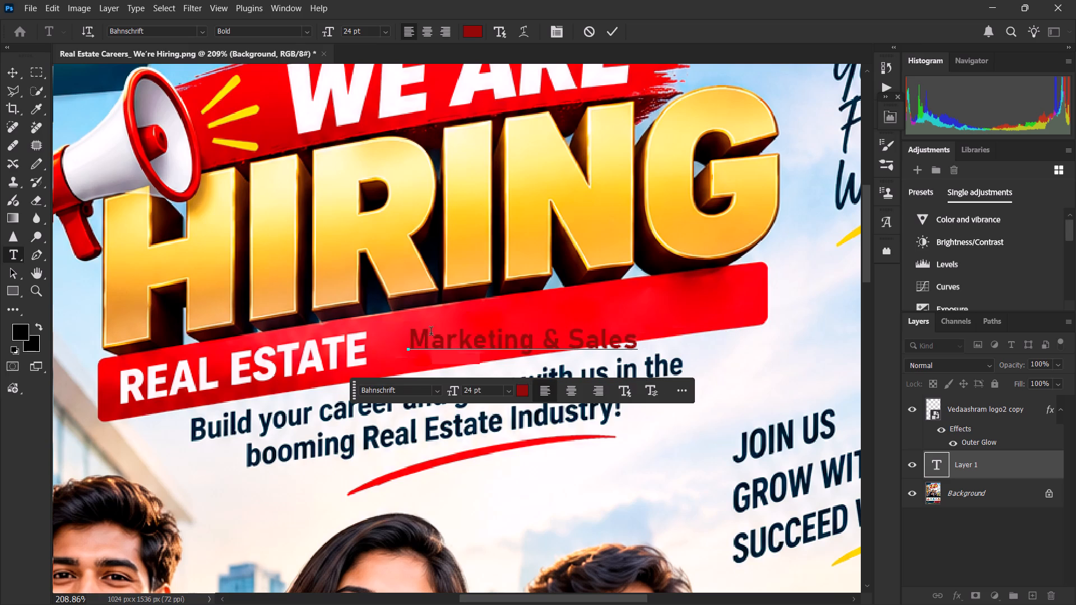
key("Right")
key("Left")
key("BackSpace")
key("BackSpace")
Recolor the "Marketing & Sales" text with the white sampled from the banner's "REAL ESTATE" lettering.
left_click_drag(644, 342, 415, 346)
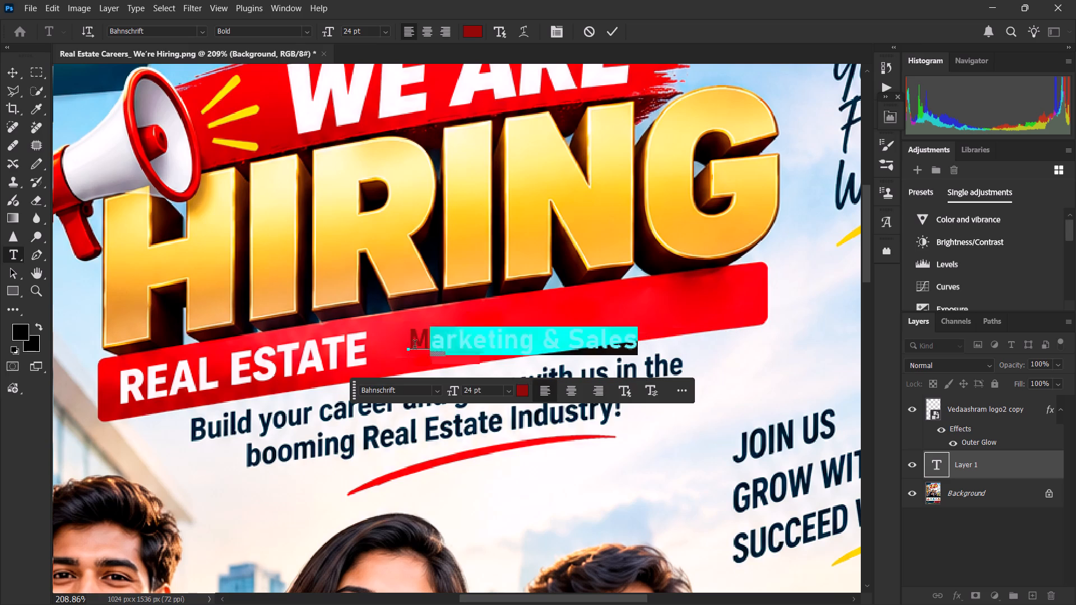
left_click_drag(415, 346, 403, 346)
left_click(522, 391)
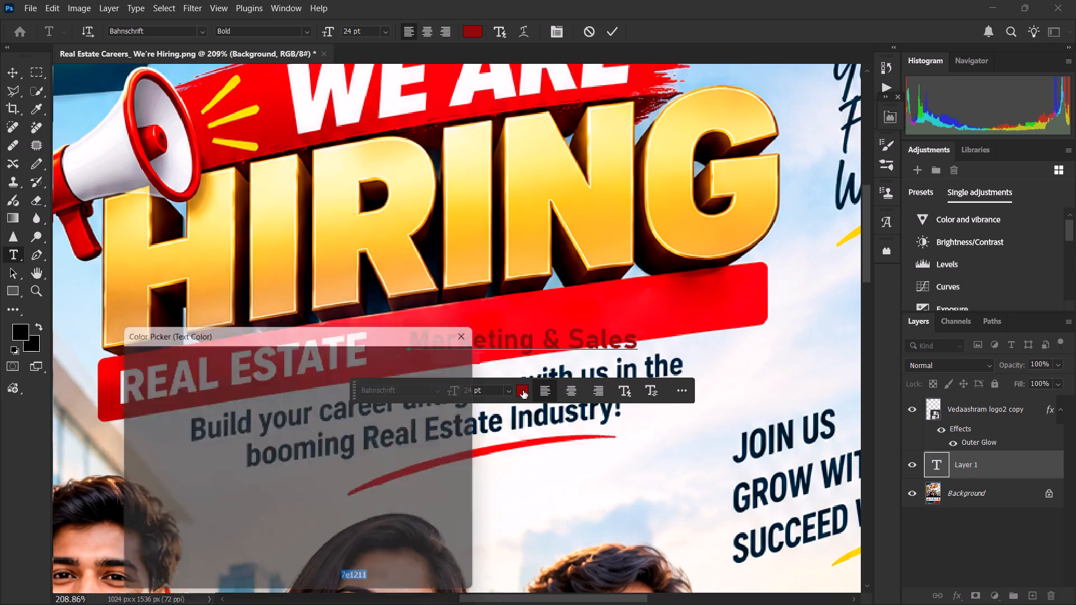
left_click_drag(310, 339, 588, 320)
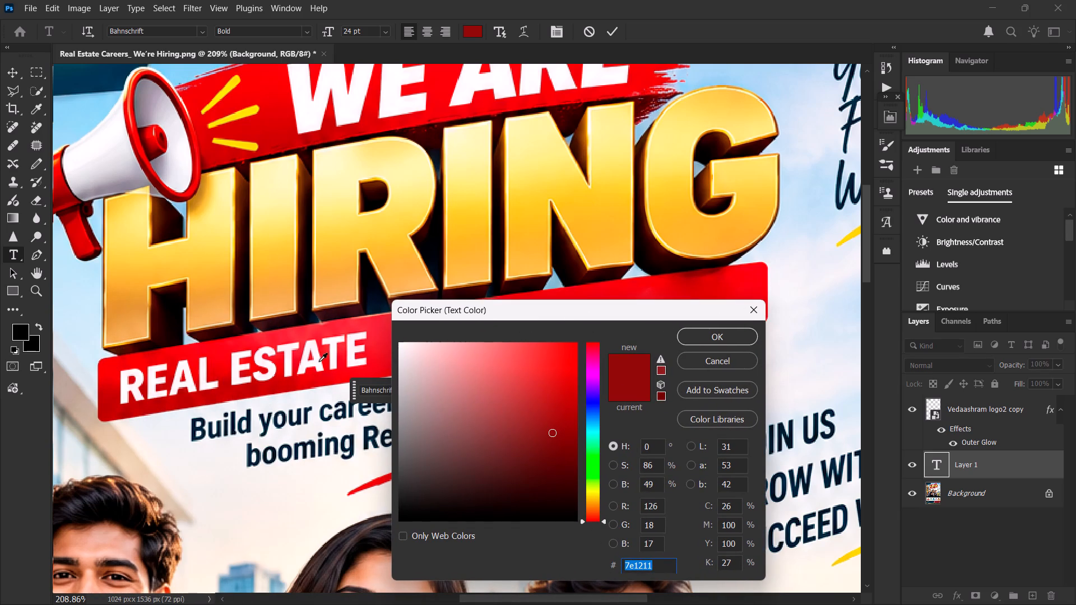
left_click(319, 361)
left_click(695, 341)
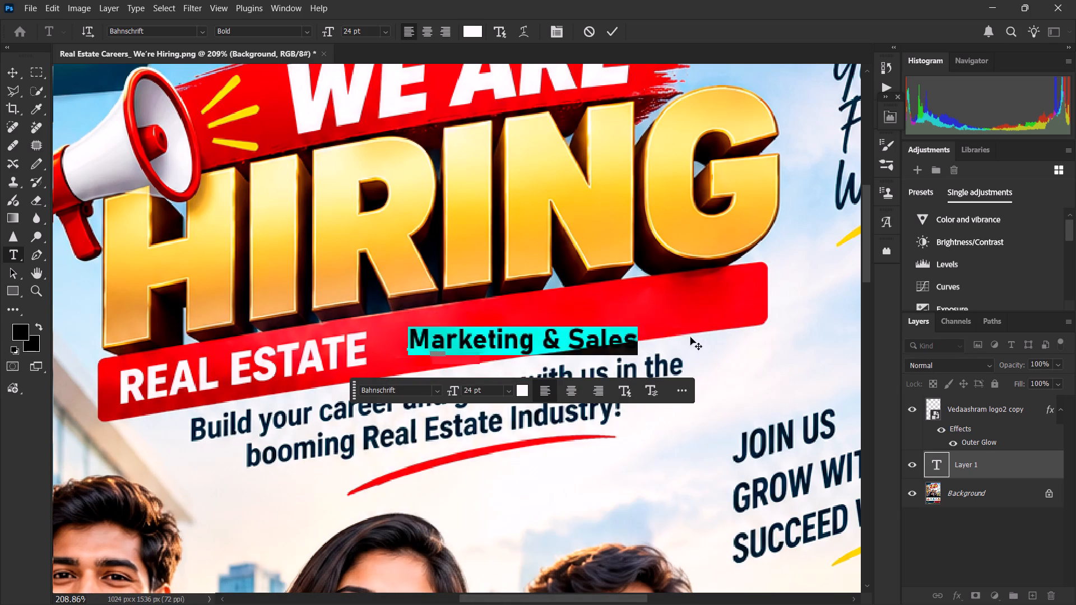
Move the "Marketing & Sales" text up onto the red banner and rotate it about -6.6° to follow the banner's slant.
left_click(11, 78)
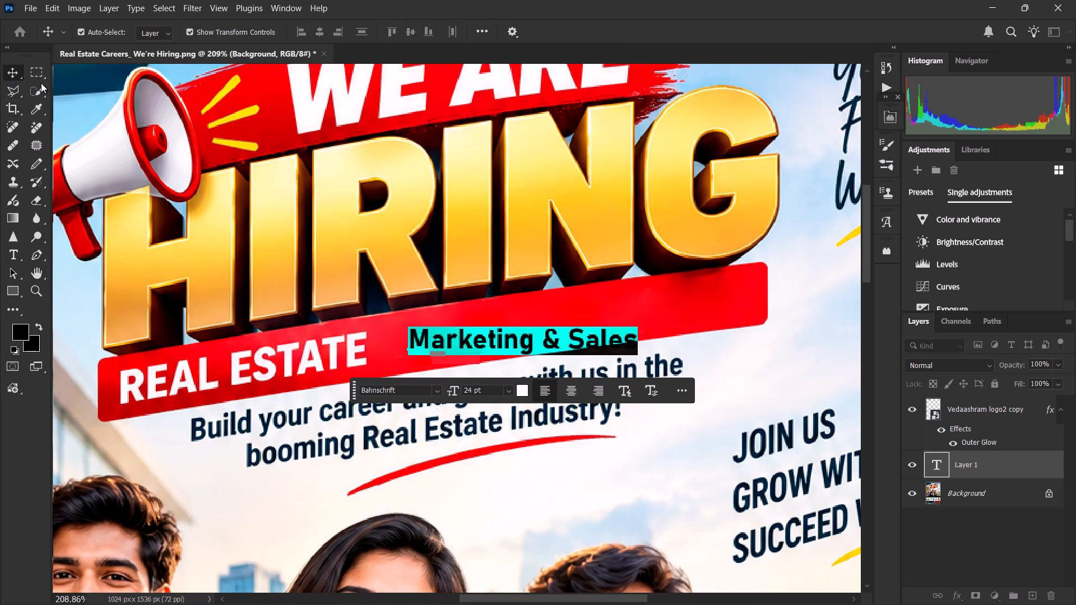
left_click_drag(636, 332, 633, 314)
left_click_drag(645, 306, 643, 287)
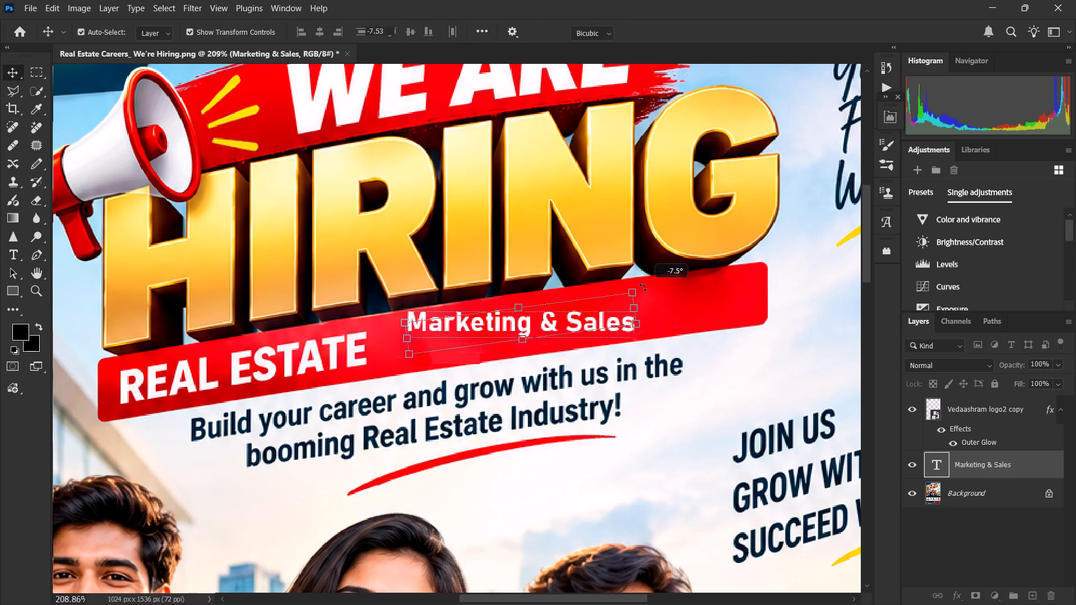
left_click_drag(643, 287, 650, 283)
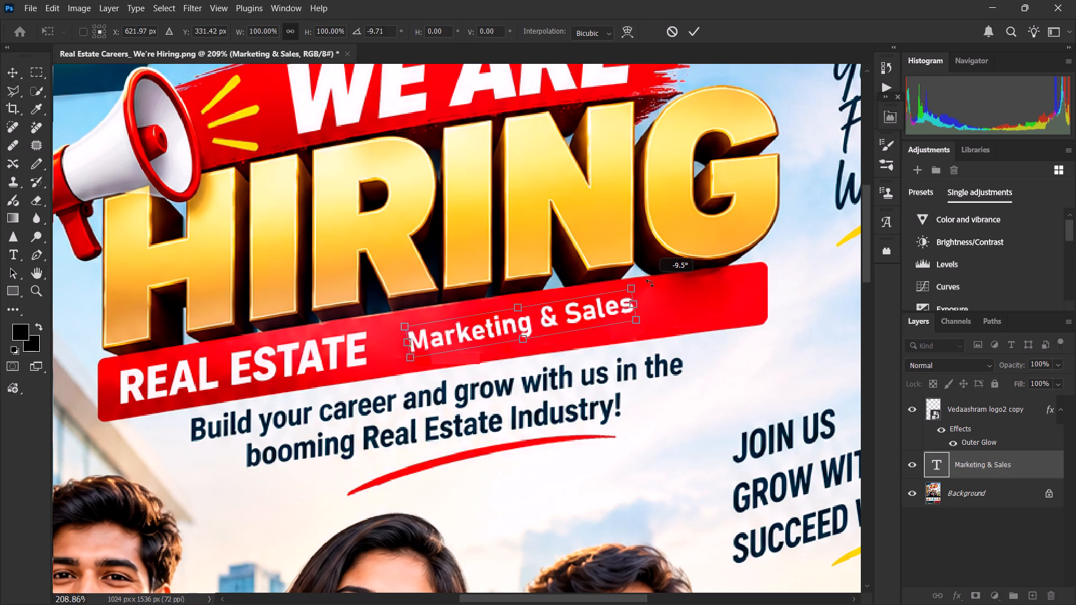
left_click_drag(650, 283, 652, 291)
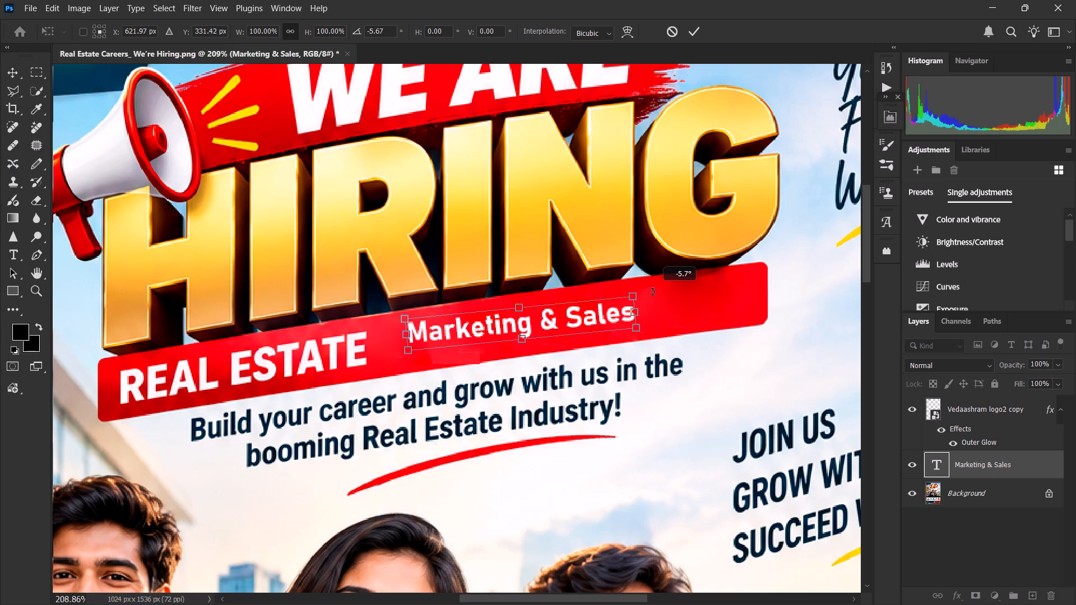
left_click_drag(652, 291, 652, 289)
Clear the "Marketing & Sales" wording on the banner and retype it in capitals, beginning with "MAR".
left_click(441, 336)
double_click(430, 333)
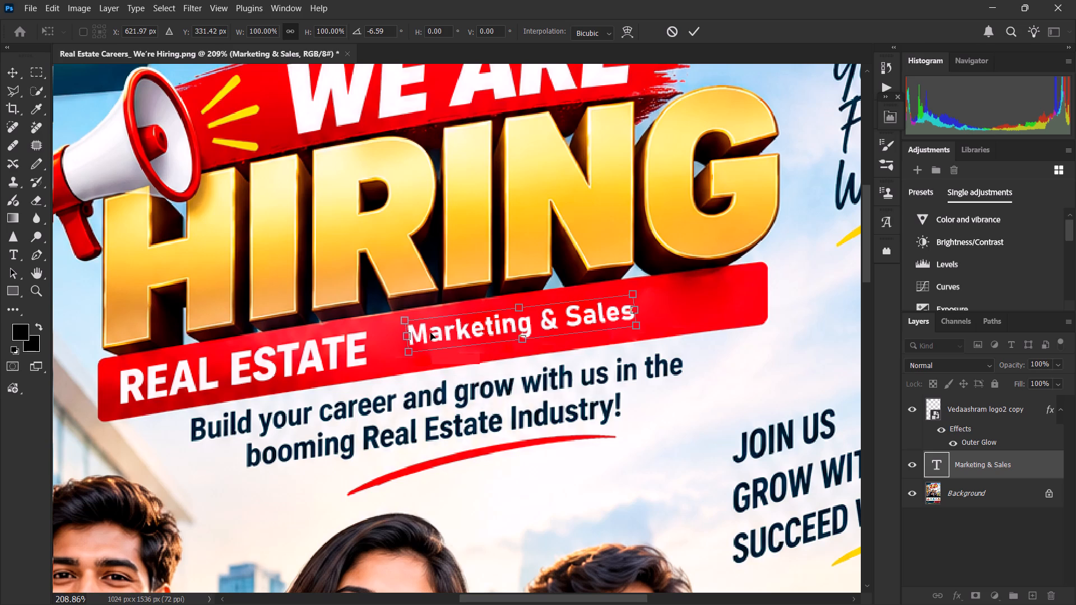
double_click(435, 334)
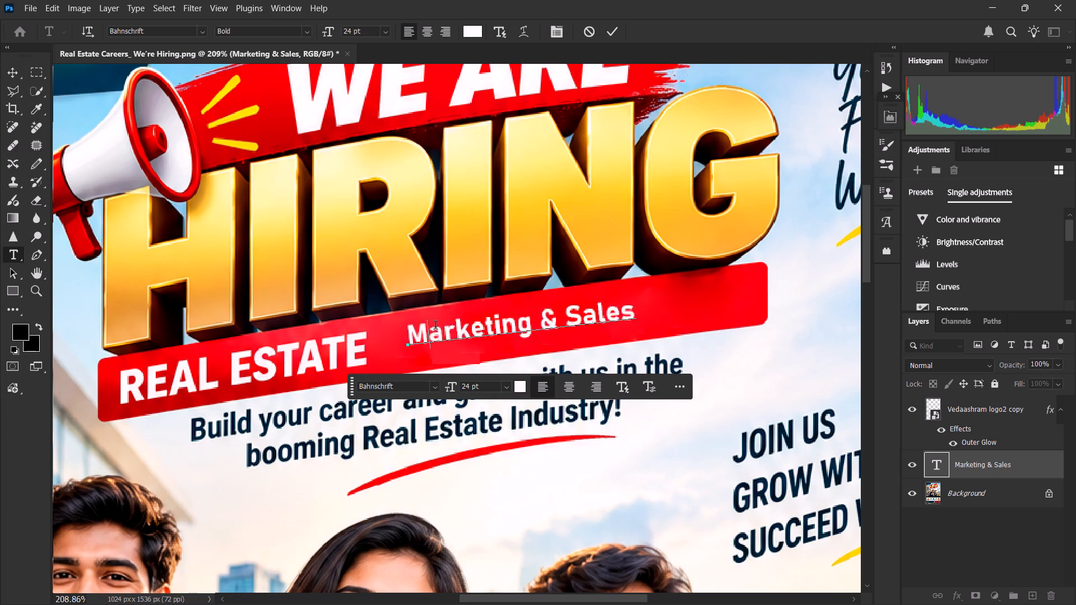
key("BackSpace")
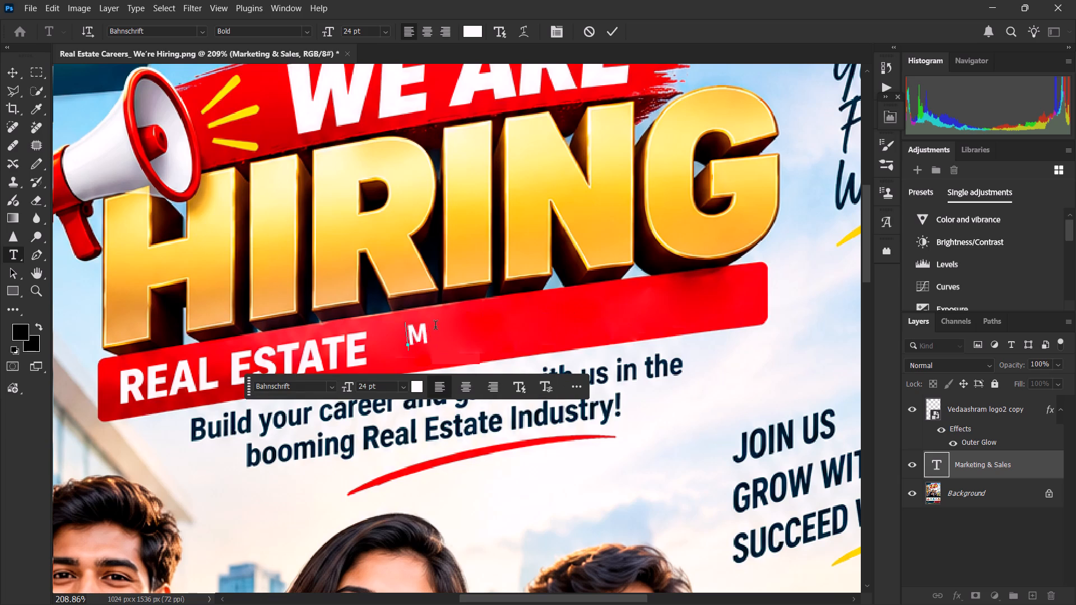
key("BackSpace")
key("shift+a")
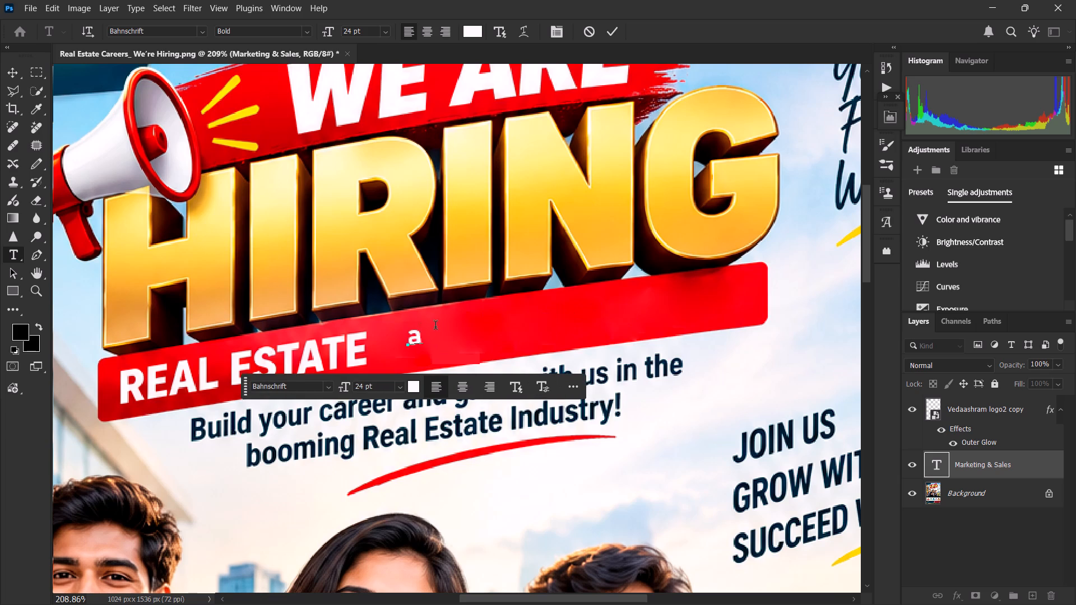
key("BackSpace")
key("BackSpace")
key("shift+z")
key("shift+BackSpace")
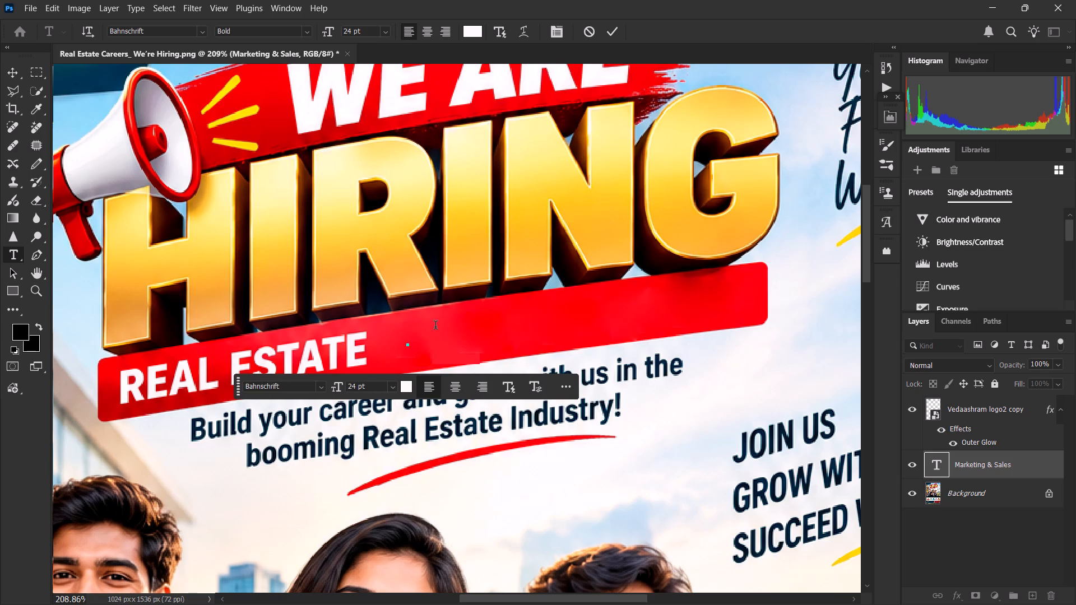
type("MA")
type("R")
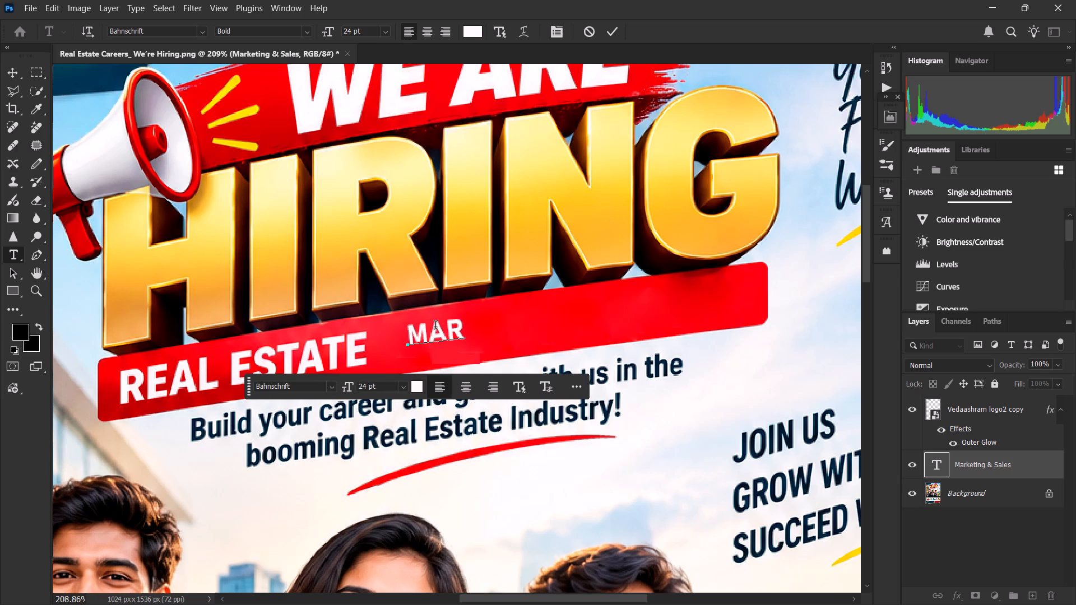
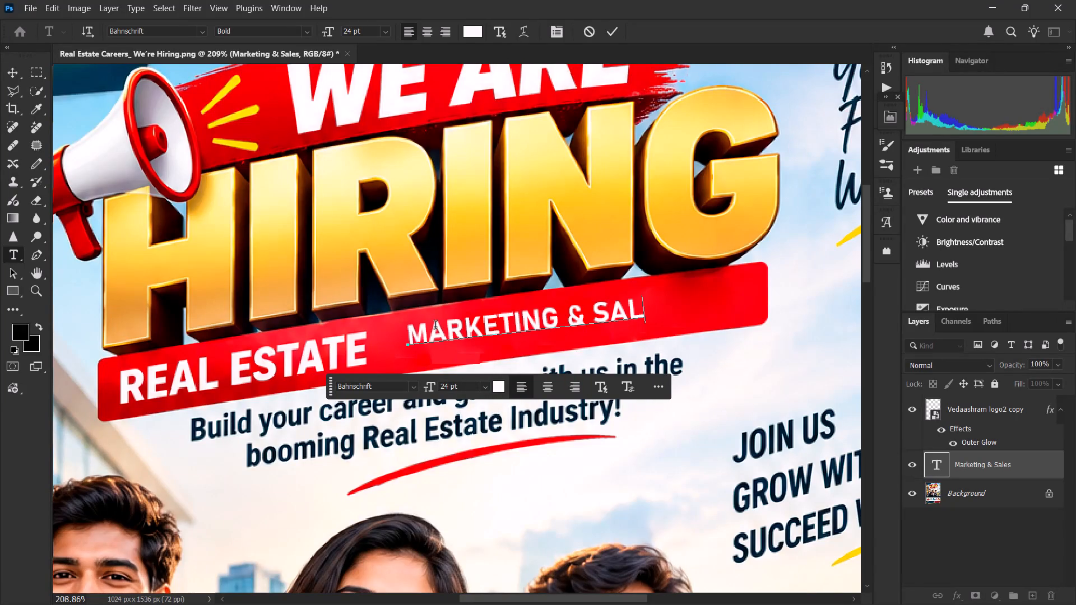
Finish retyping the banner text so that it reads "MARKETING & SALES".
type("ES")
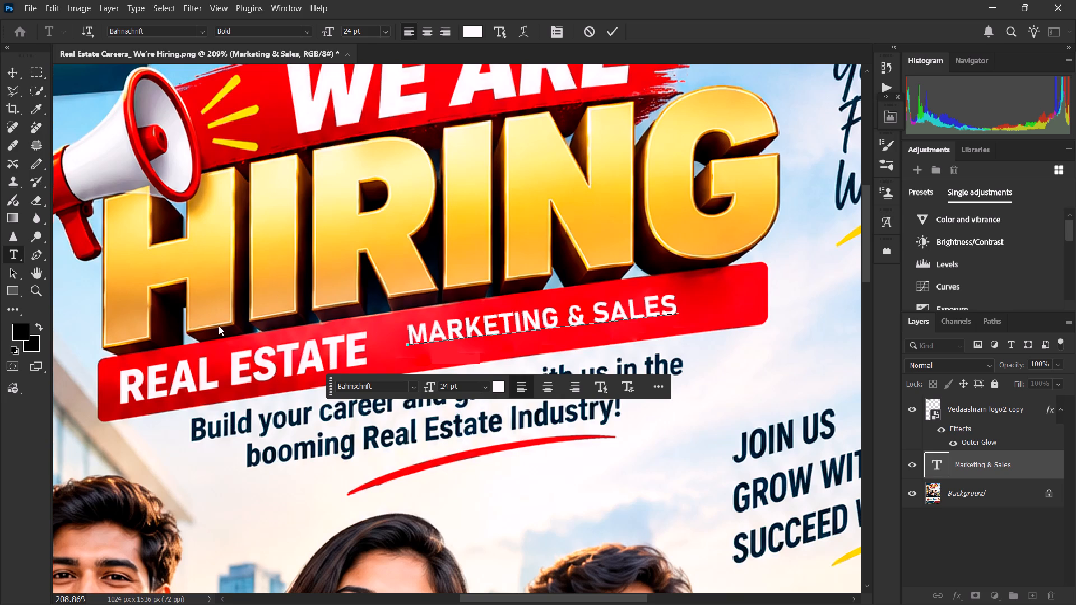
left_click_drag(10, 77, 15, 77)
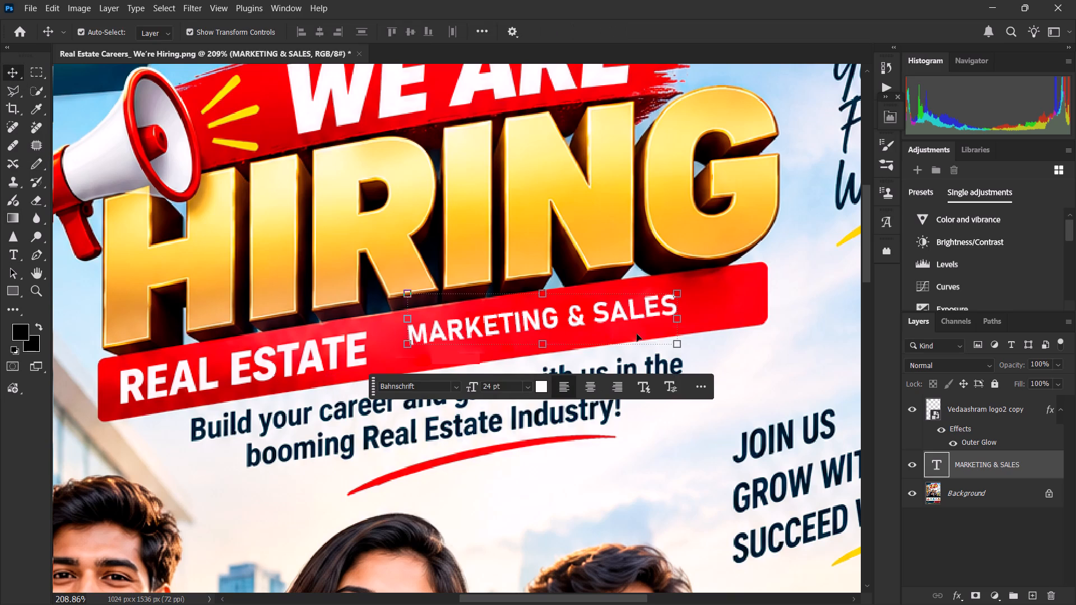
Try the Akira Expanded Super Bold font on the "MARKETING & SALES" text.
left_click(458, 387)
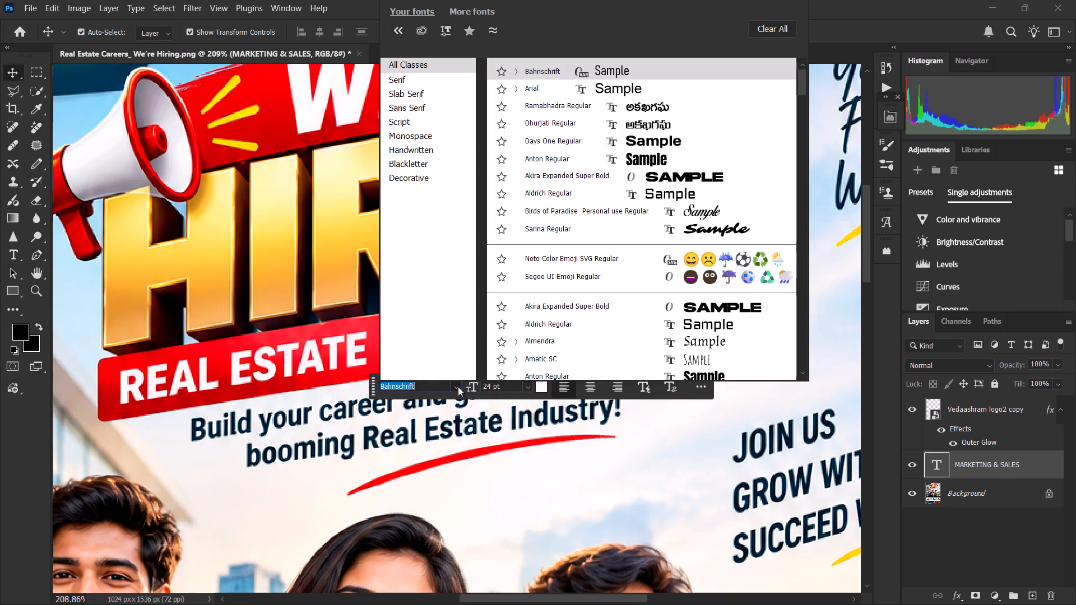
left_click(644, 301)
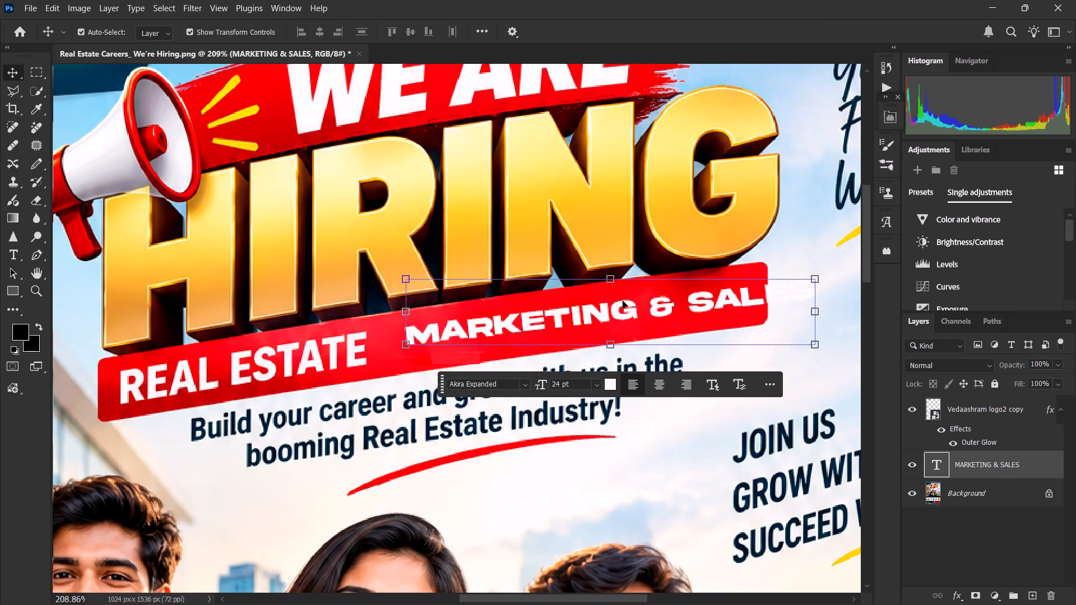
Browse the installed fonts and set the "MARKETING & SALES" text in Helvetica Now Text Bold.
left_click(520, 385)
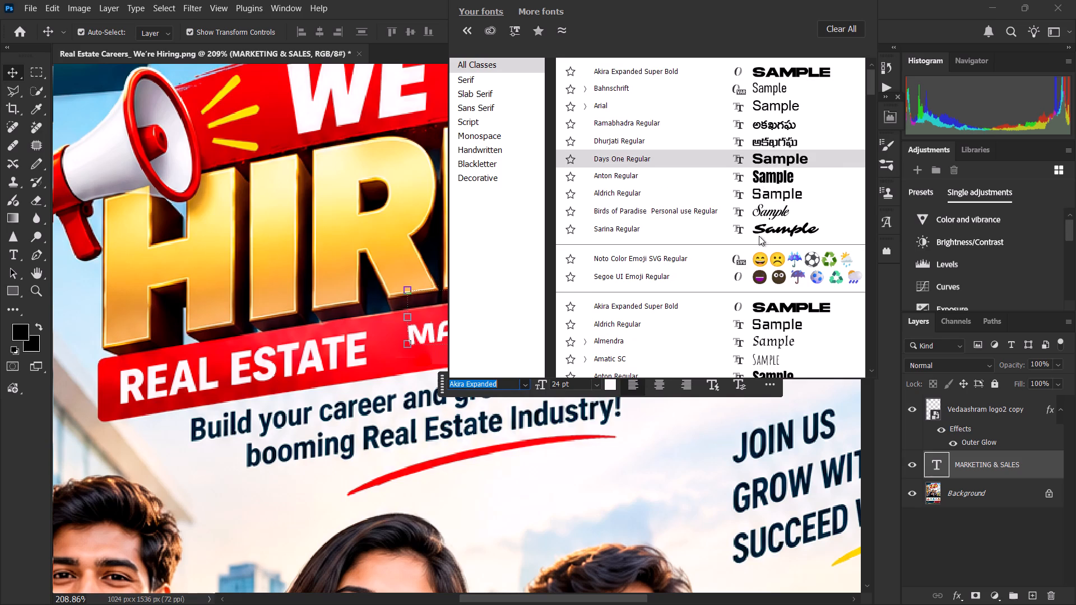
scroll(748, 319, "down", 1)
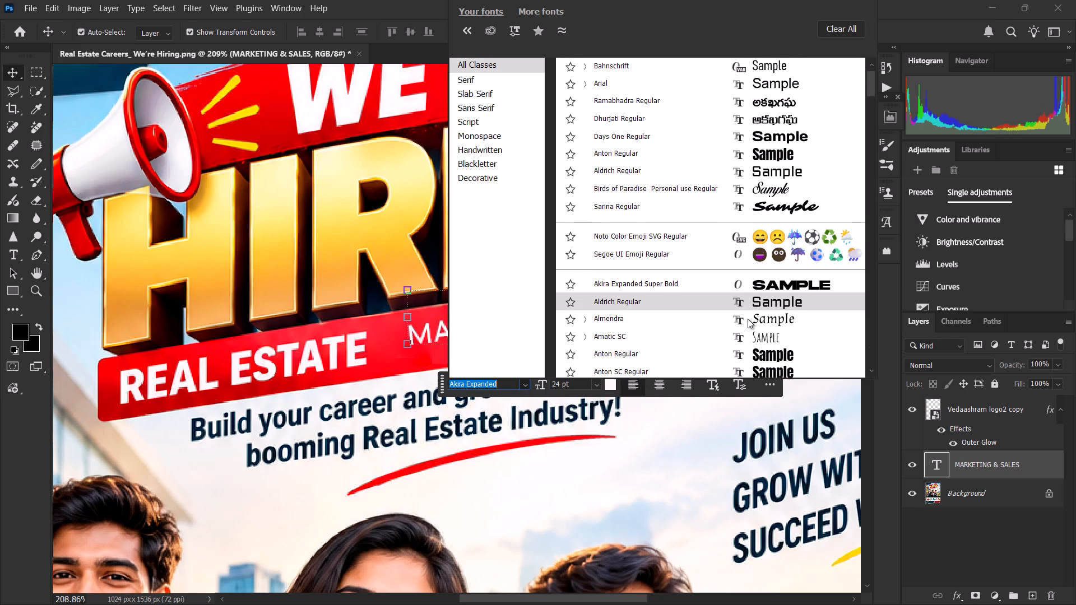
scroll(748, 319, "down", 1)
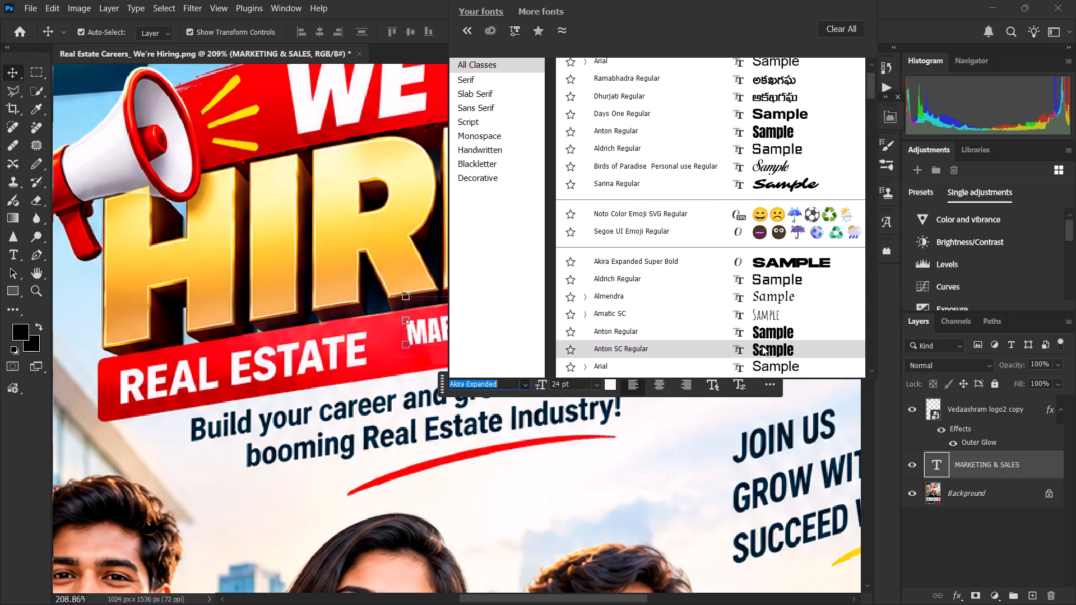
scroll(757, 345, "down", 2)
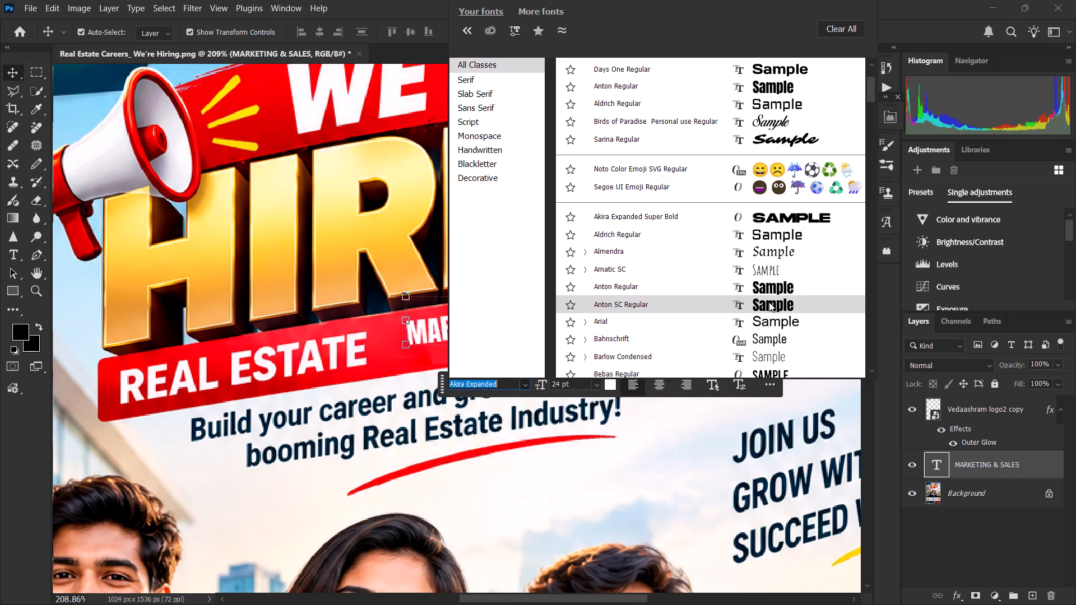
scroll(765, 306, "down", 1)
scroll(767, 357, "down", 1)
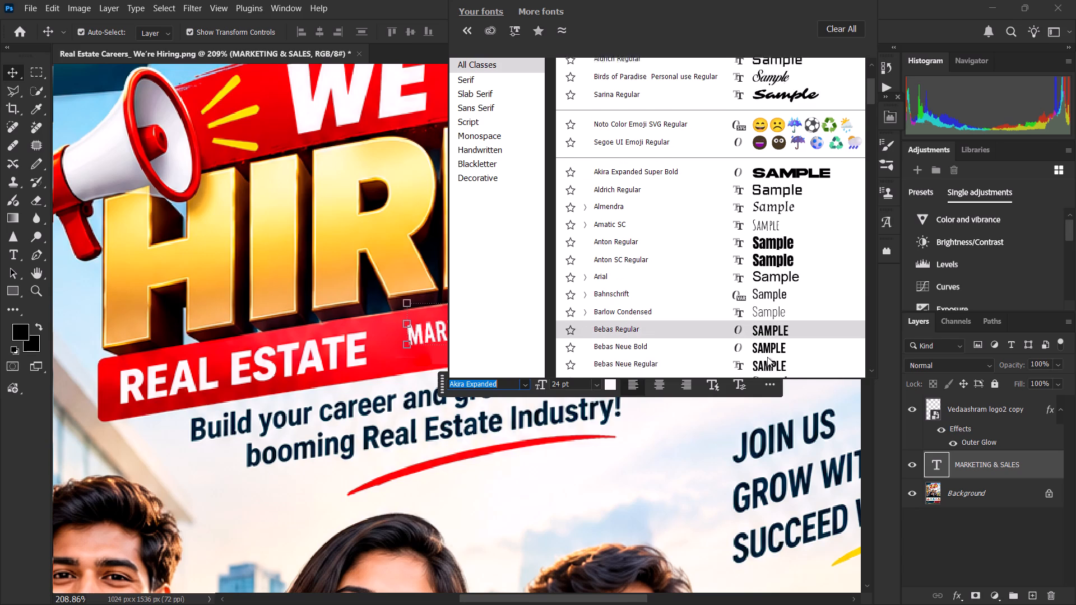
scroll(767, 357, "down", 7)
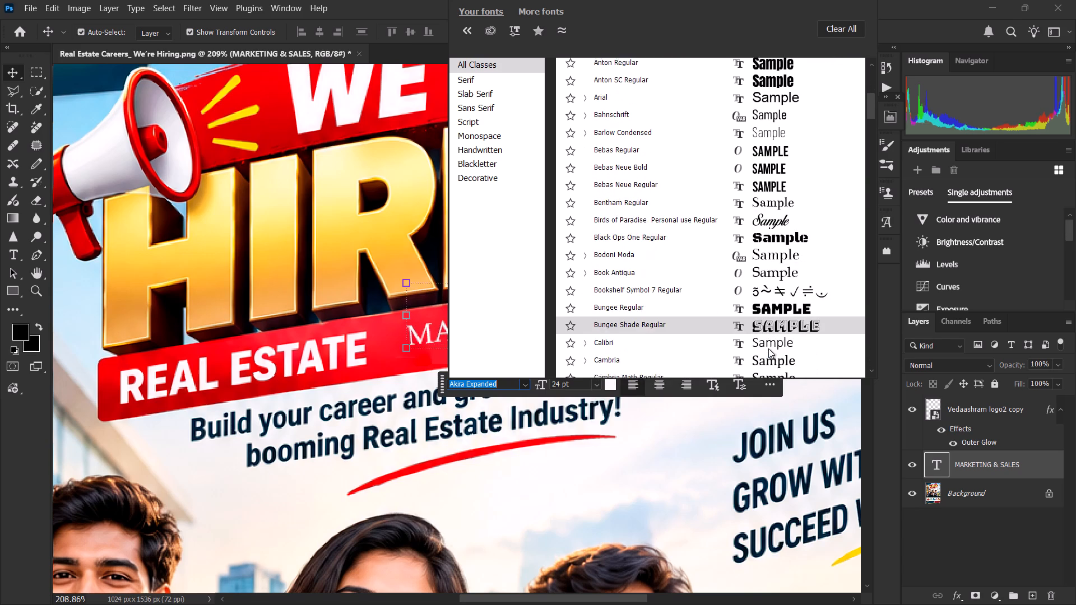
scroll(768, 348, "down", 13)
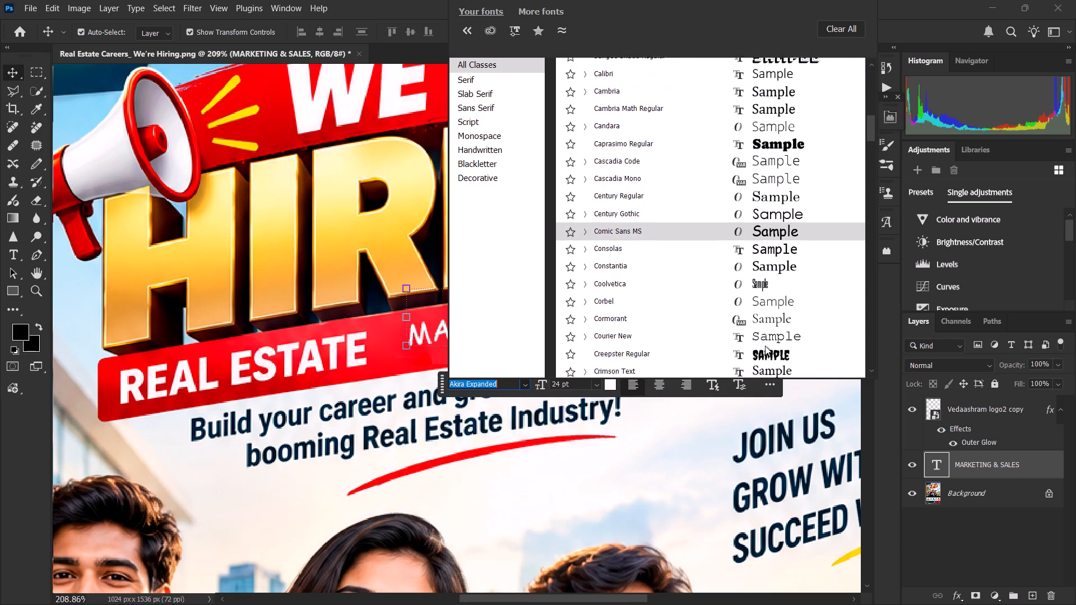
scroll(765, 346, "down", 8)
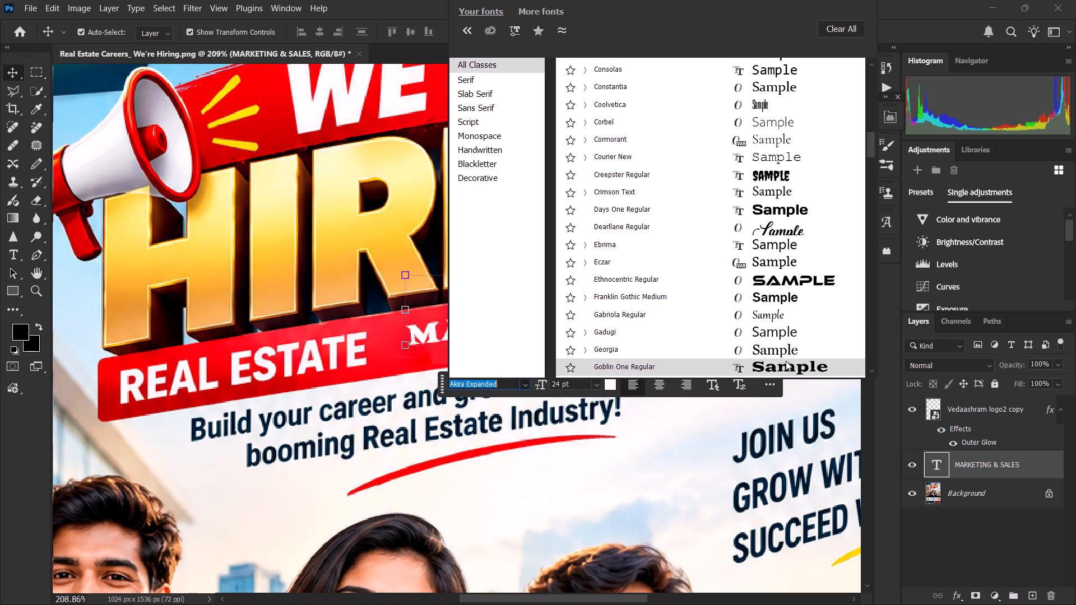
scroll(786, 361, "down", 6)
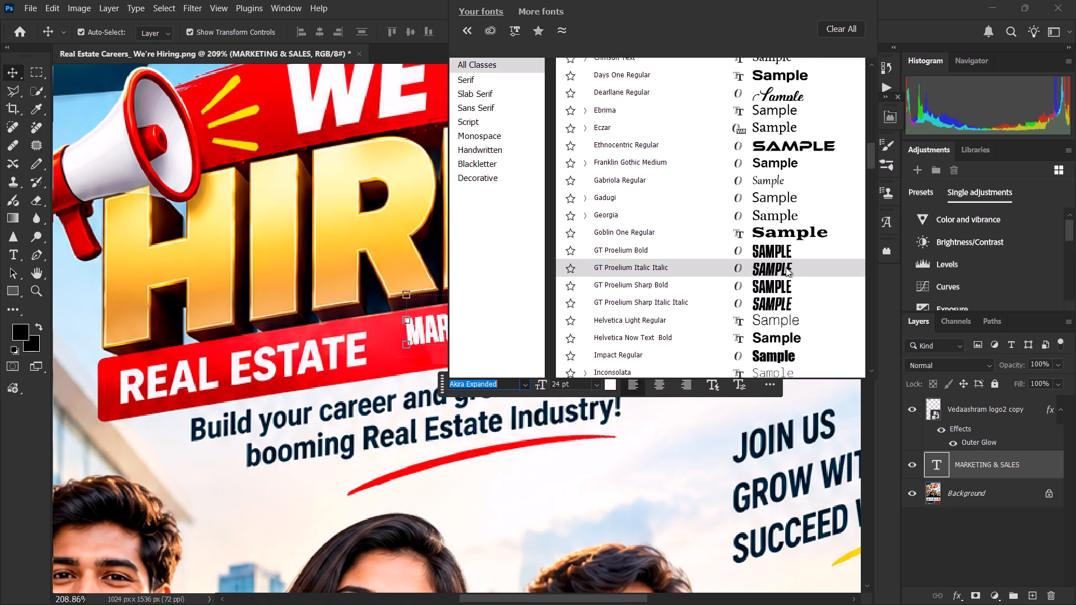
left_click(799, 335)
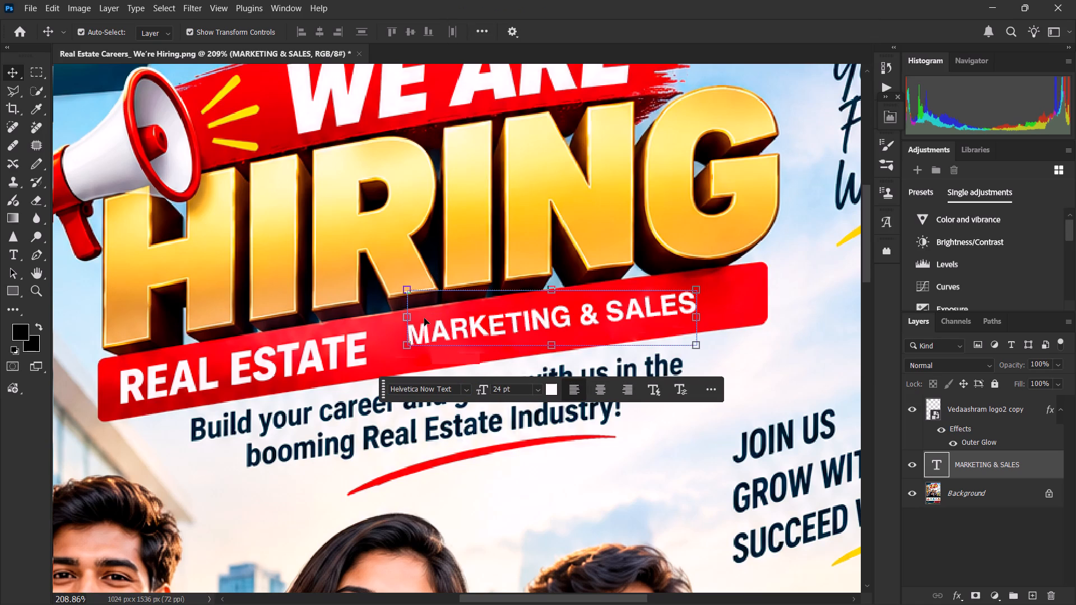
Enlarge the "MARKETING & SALES" text proportionally to about 133% and position it on the red banner directly after "REAL ESTATE".
left_click_drag(409, 317, 336, 313)
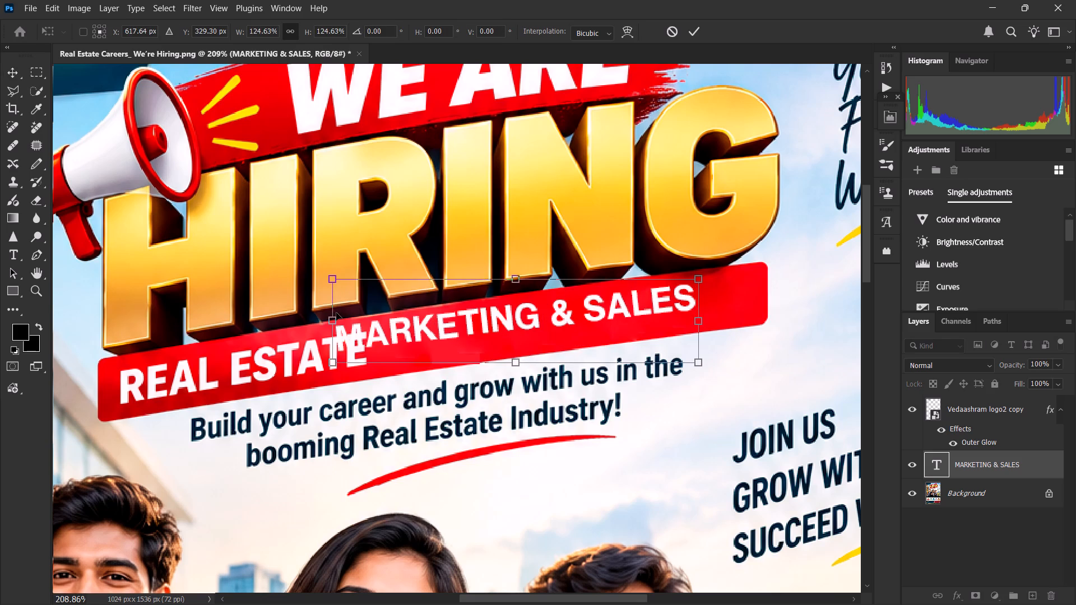
left_click_drag(579, 322, 619, 326)
left_click_drag(744, 324, 762, 313)
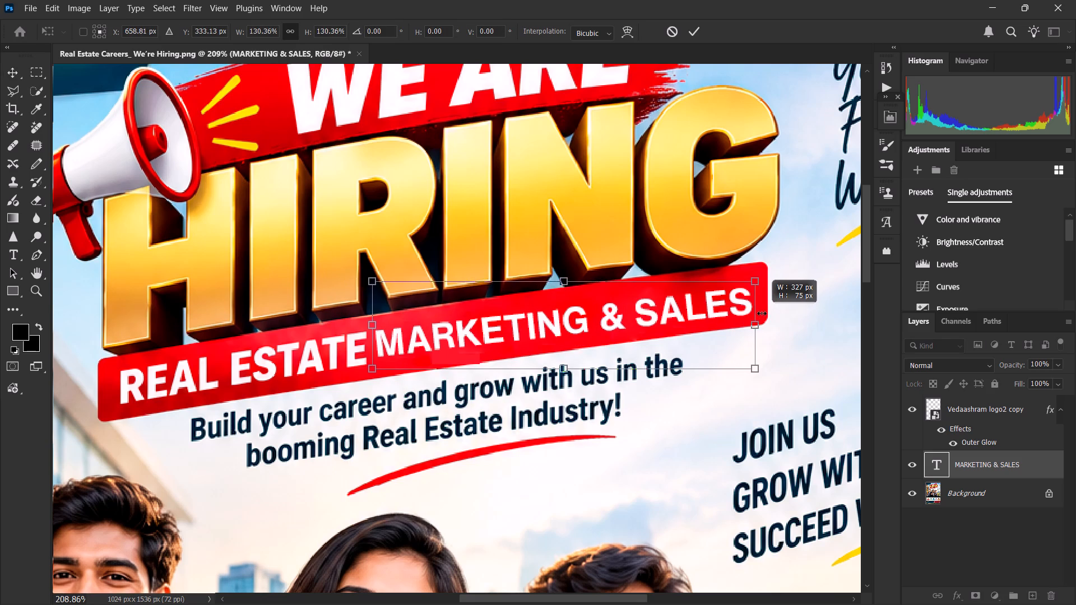
left_click_drag(762, 313, 769, 312)
left_click(693, 327)
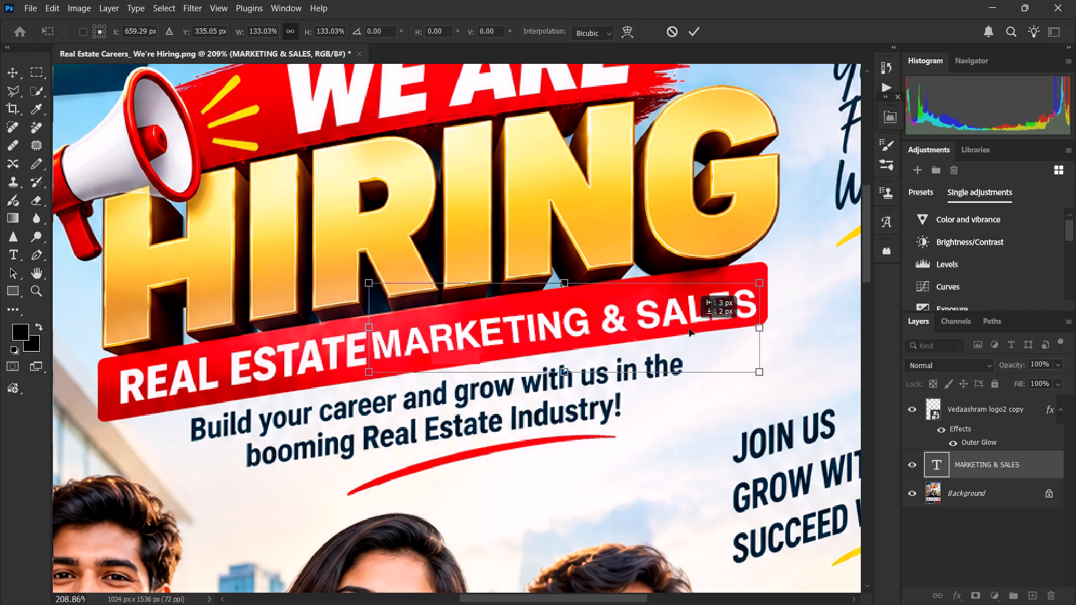
scroll(562, 343, "up", 3, "alt")
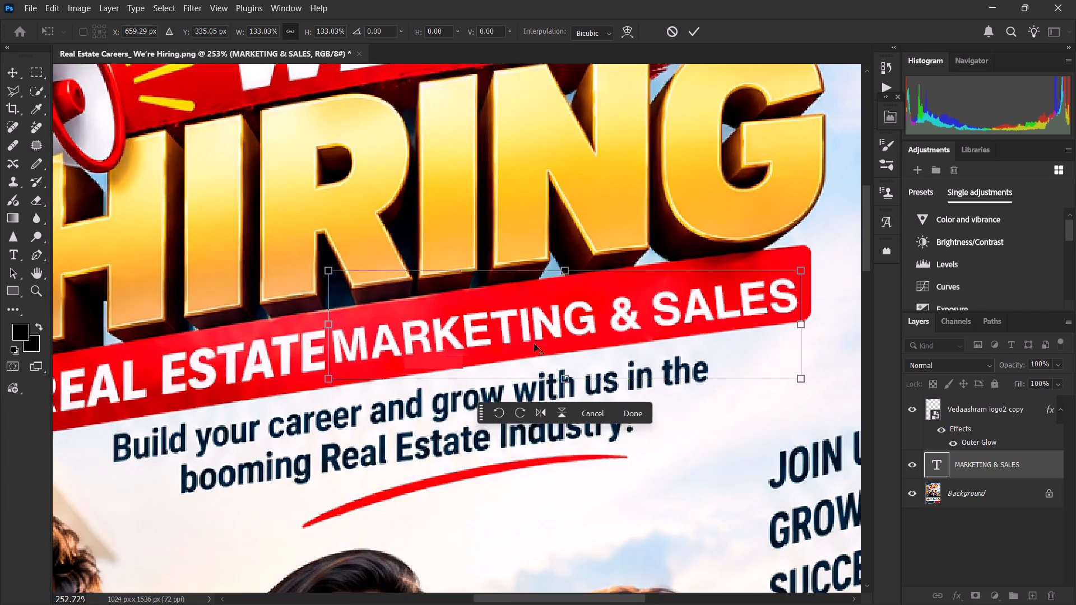
scroll(534, 344, "up", 4, "alt")
left_click_drag(207, 398, 205, 404)
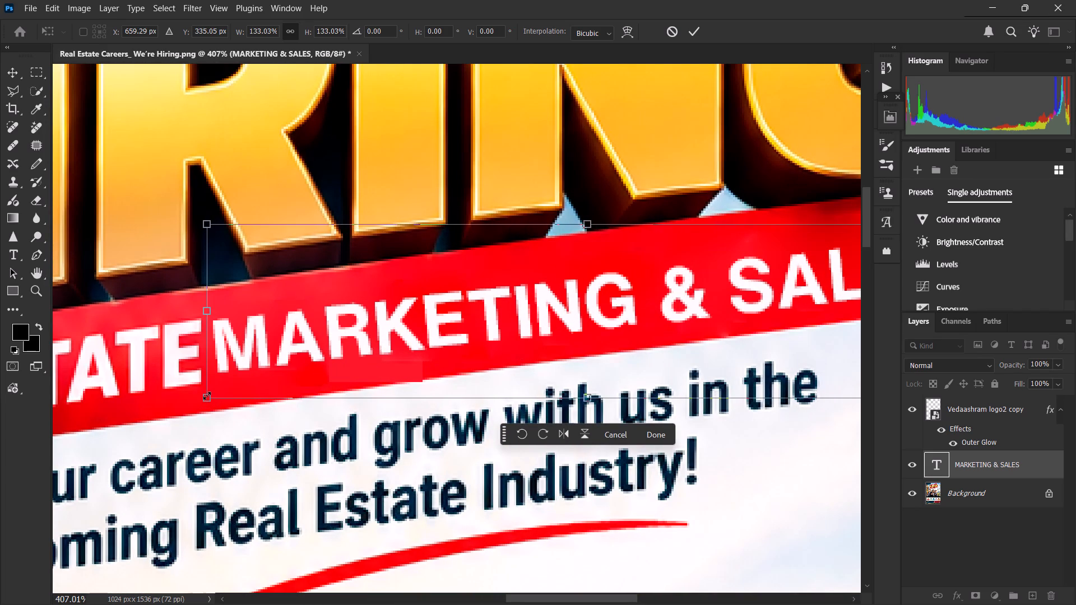
left_click(207, 395)
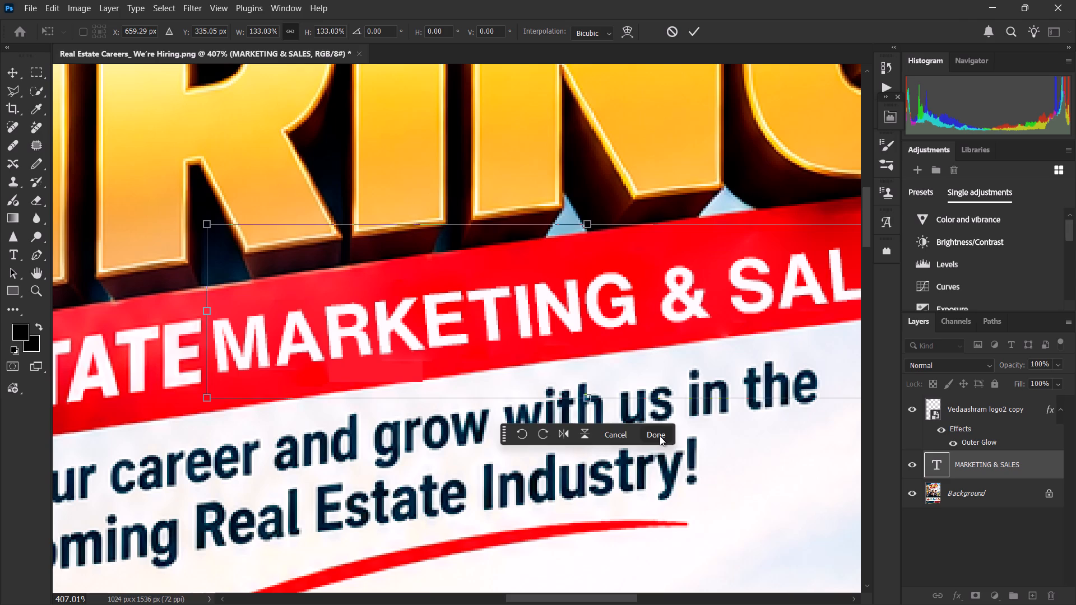
left_click(660, 436)
Scale the "MARKETING & SALES" text up to about 101.7% and nudge it about 1 px on the banner.
scroll(282, 388, "down", 6, "alt")
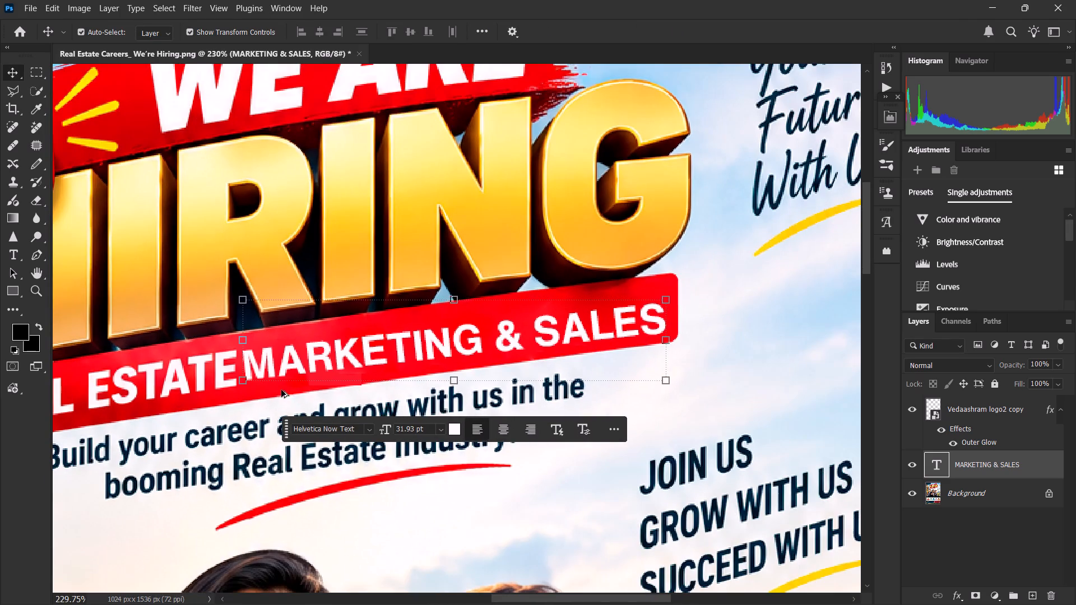
left_click_drag(666, 299, 666, 296)
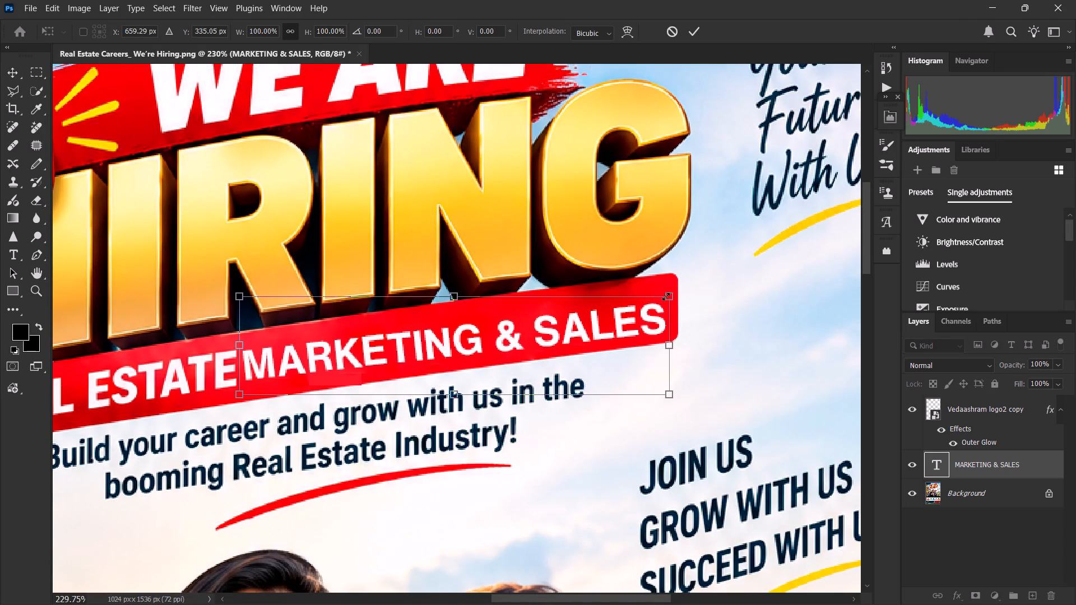
left_click_drag(666, 296, 670, 285)
left_click(643, 319)
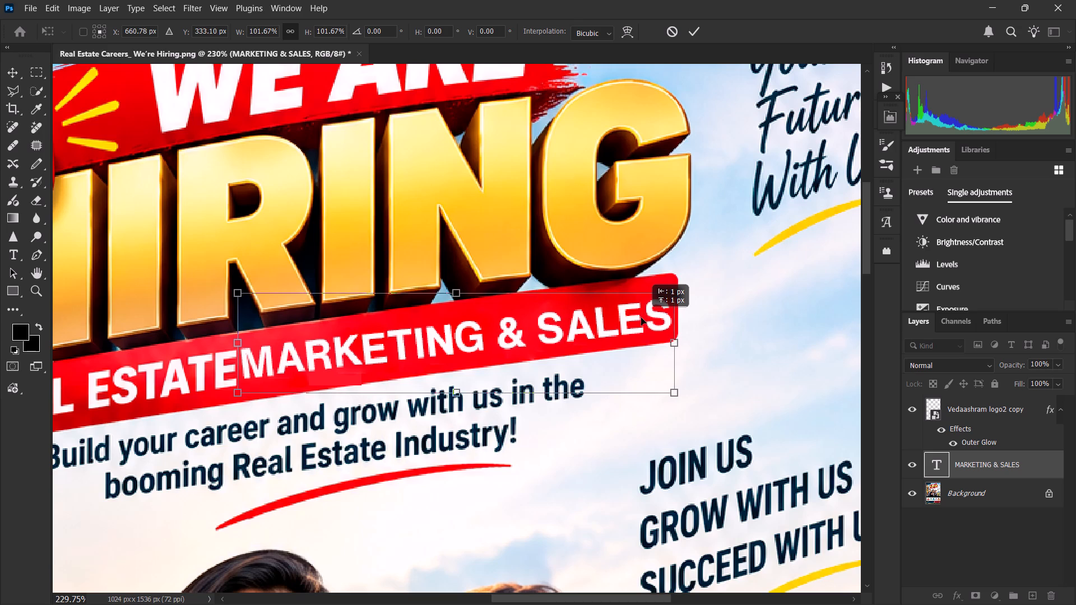
left_click(535, 430)
left_click(771, 262)
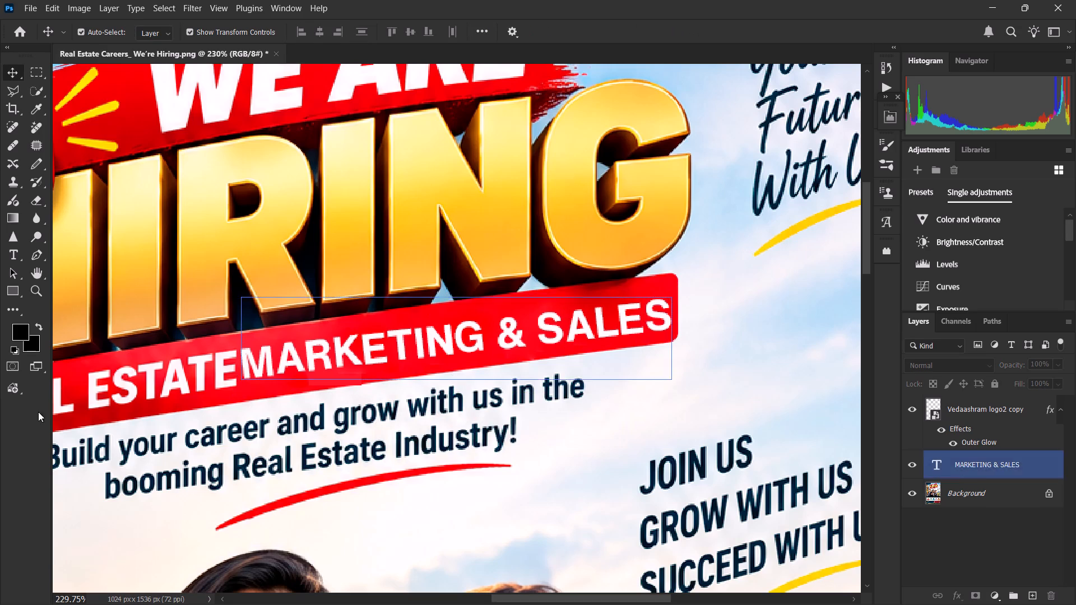
Shift the "MARKETING & SALES" text slightly and scale it down to about 95% to leave a gap after "REAL ESTATE".
scroll(38, 412, "down", 7, "alt")
scroll(178, 380, "up", 3, "alt")
left_click(449, 331)
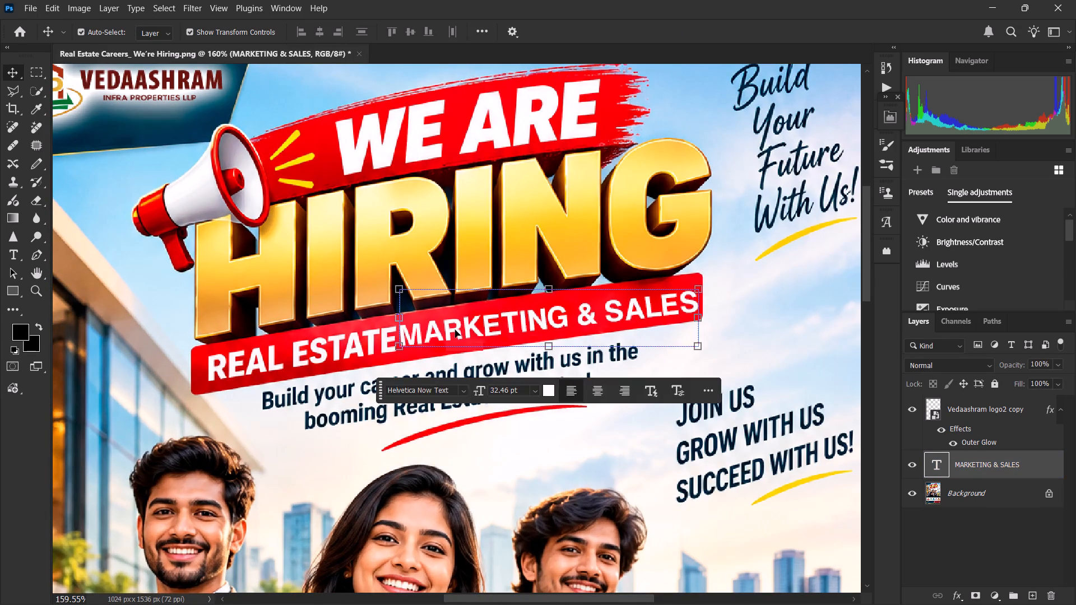
left_click(455, 330)
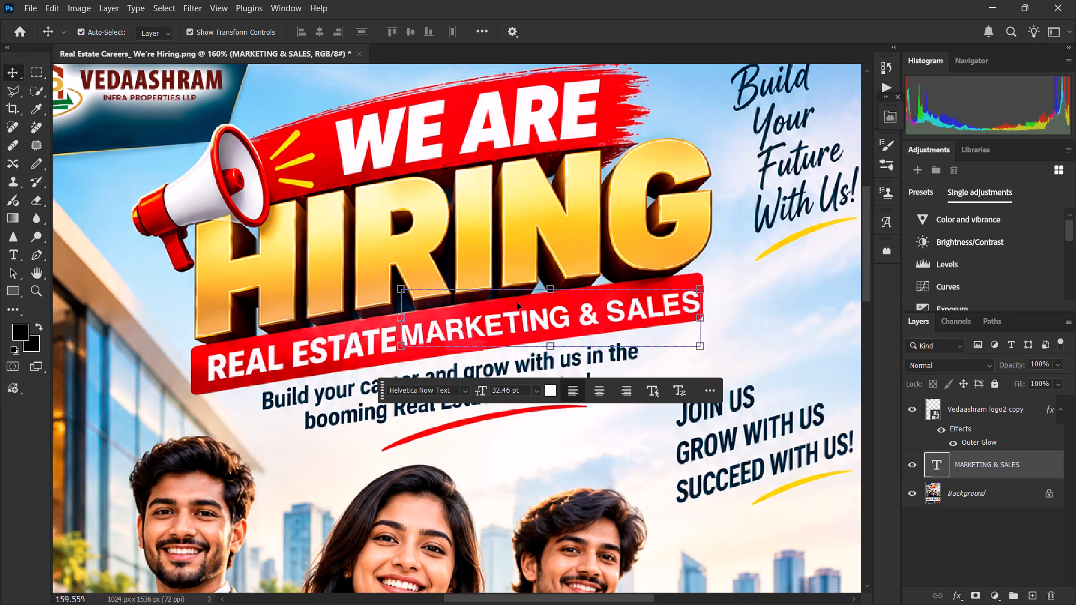
left_click(551, 288)
left_click(570, 307)
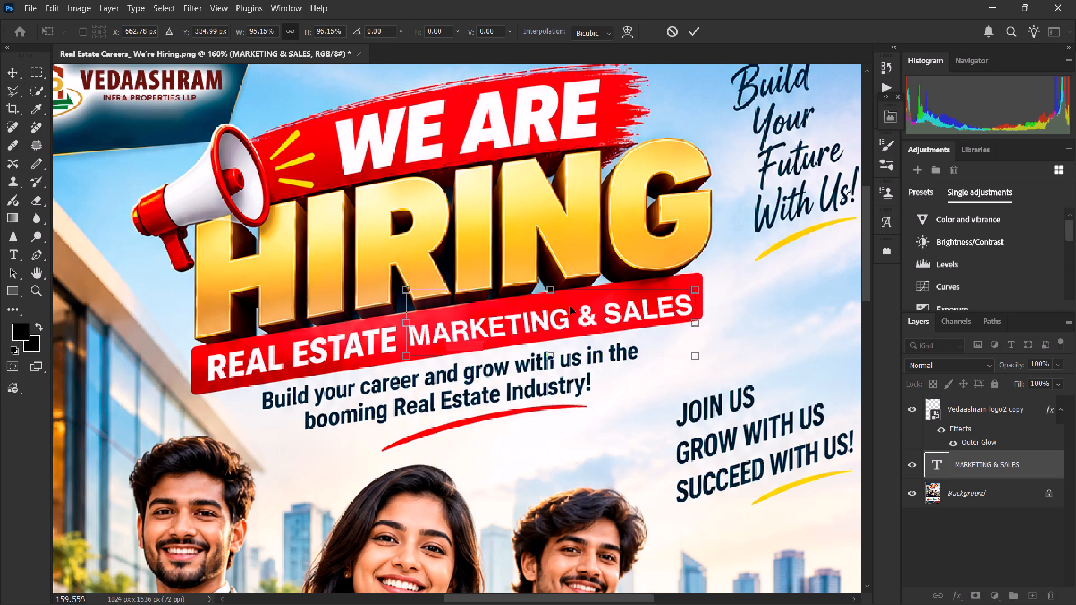
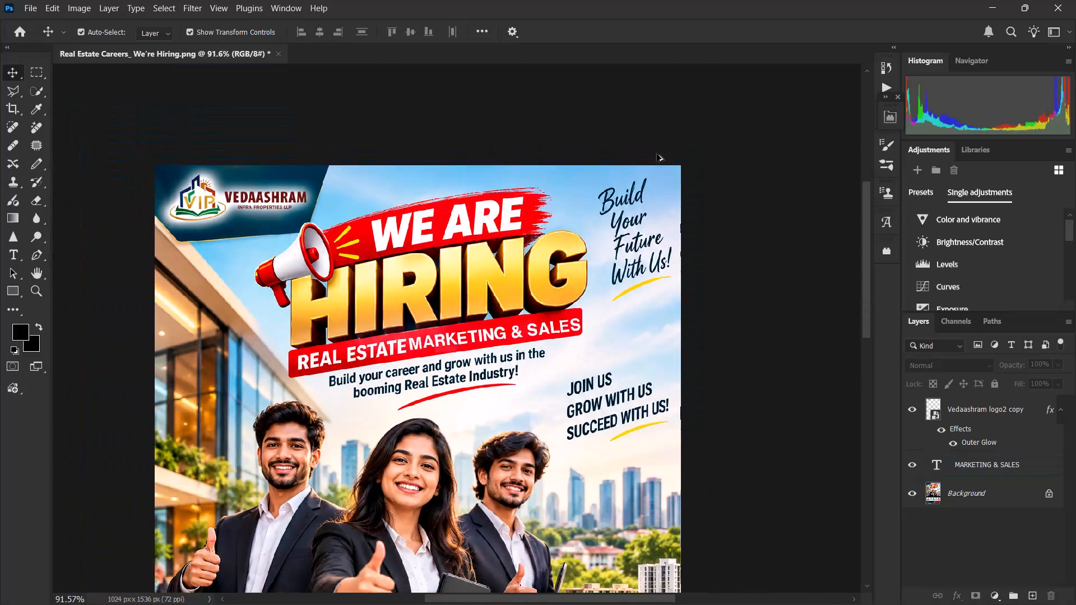
Select the "Build Your Future With Us!" lettering with its yellow underline and replace it on the Background layer using Content-Aware Fill.
scroll(508, 328, "down", 5)
scroll(752, 242, "up", 4)
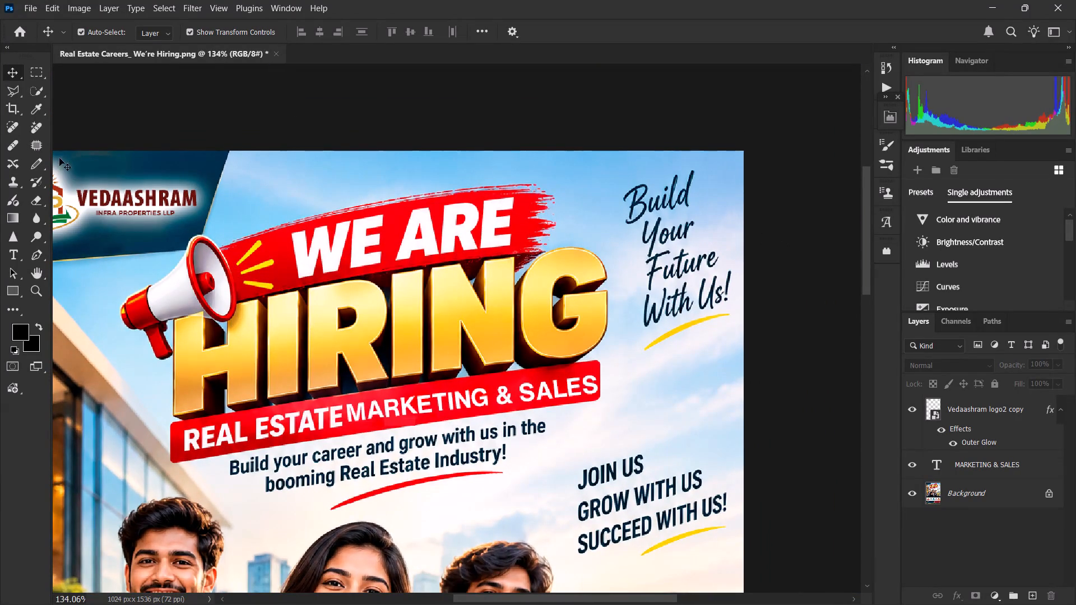
left_click(35, 69)
left_click_drag(609, 165, 724, 365)
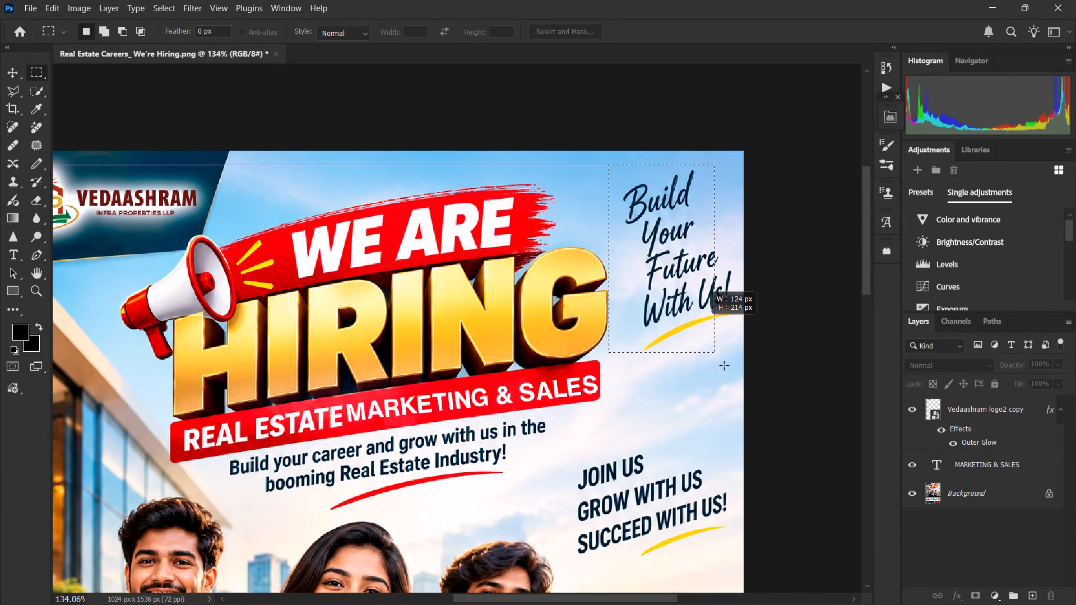
left_click_drag(724, 365, 733, 350)
left_click_drag(699, 331, 712, 332)
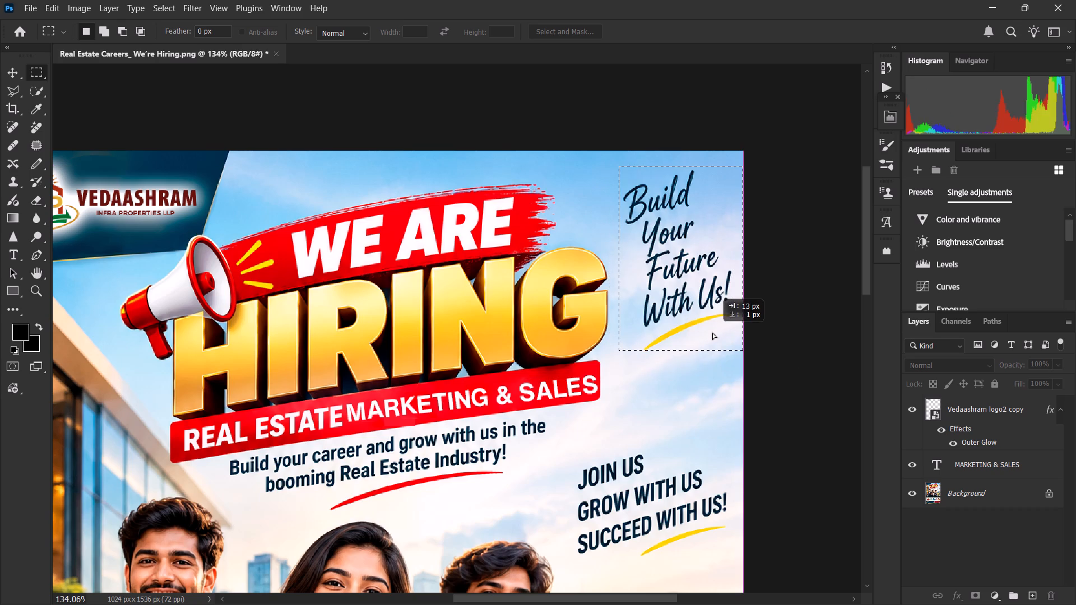
left_click_drag(712, 332, 712, 336)
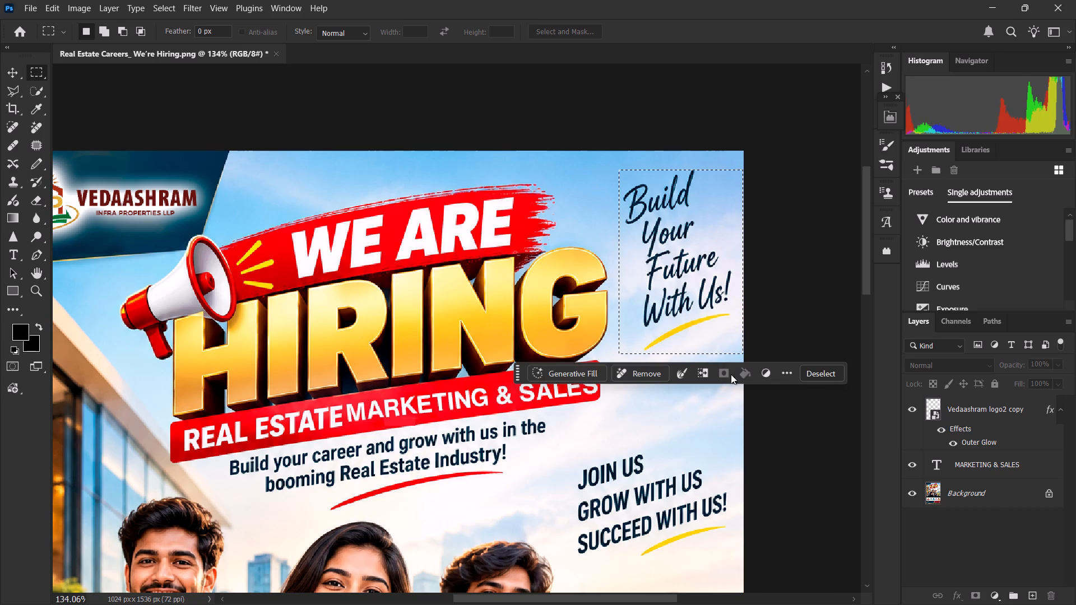
left_click(987, 499)
left_click(750, 384)
left_click(739, 379)
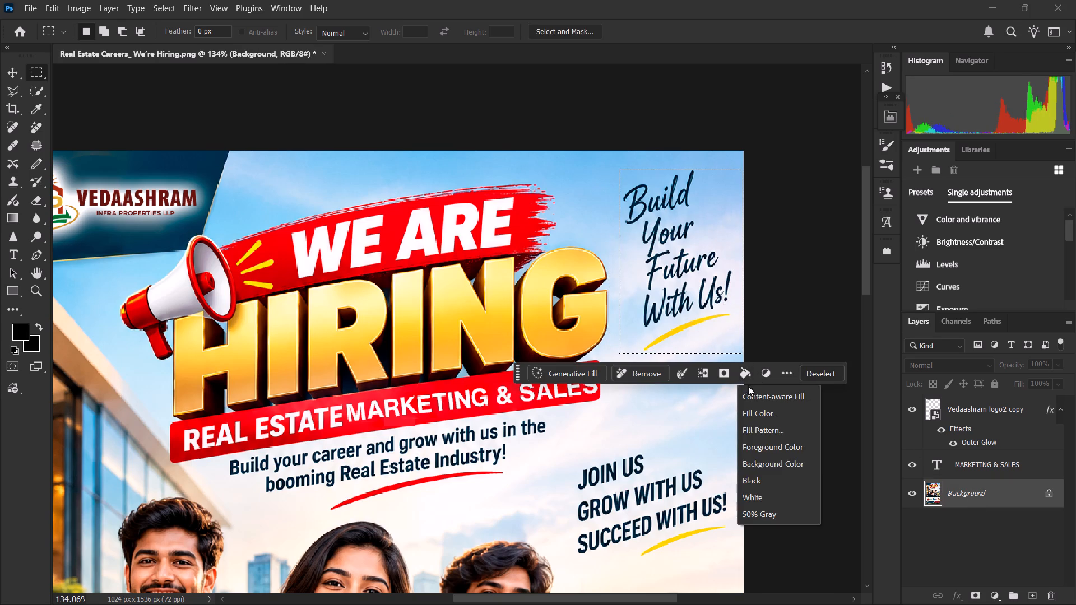
left_click(760, 398)
left_click(628, 329)
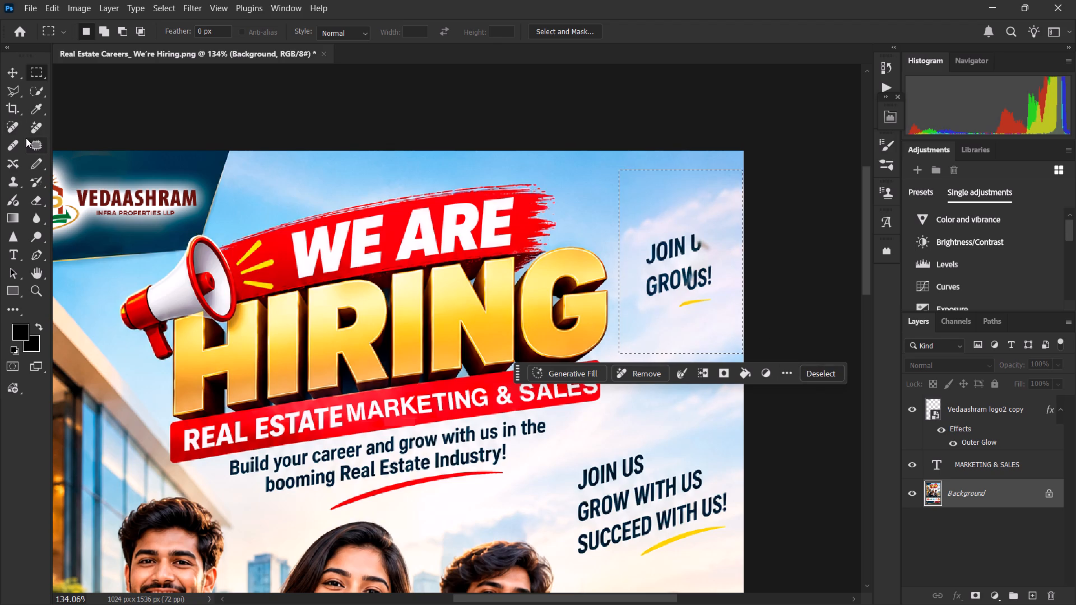
Heal away the stray "JOIN" and "GROW" text fragments in the filled sky with a content-aware 112 px Spot Healing Brush, and deselect.
left_click(12, 129)
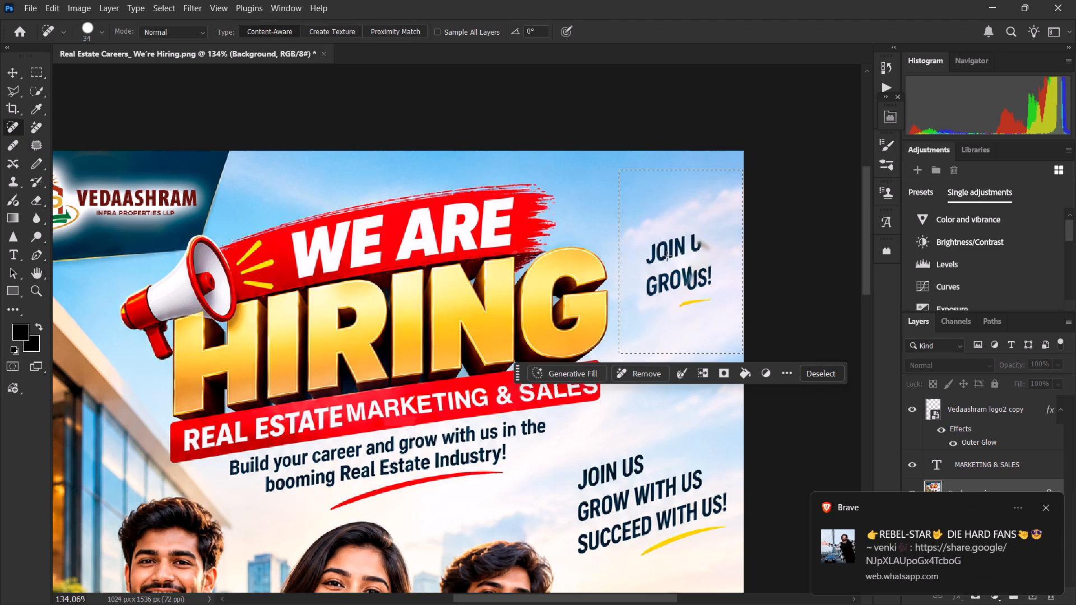
right_click_drag(667, 256, 702, 266, "alt")
left_click_drag(694, 248, 670, 260)
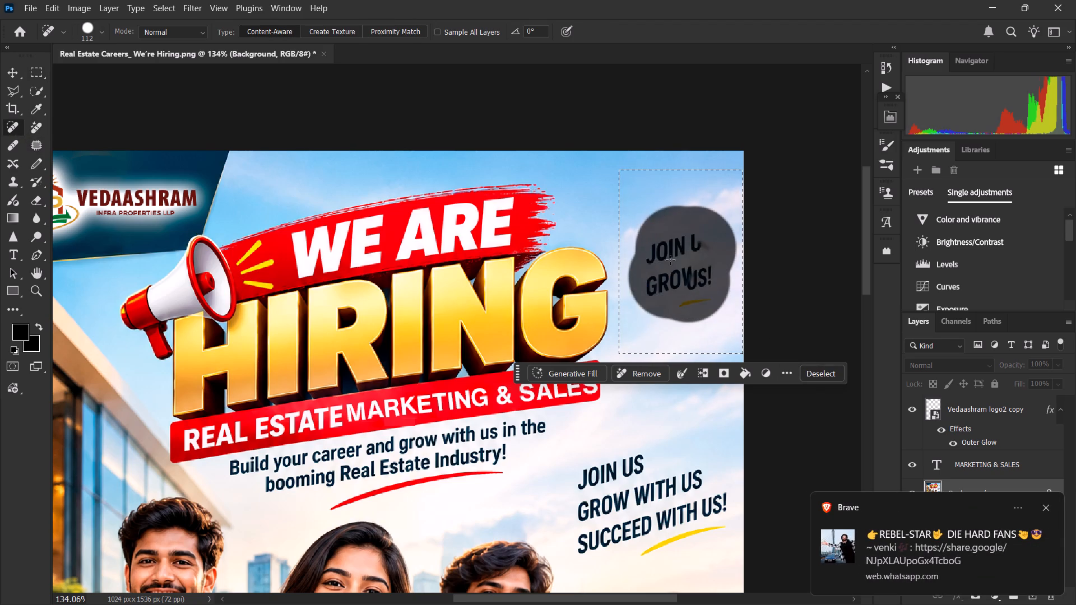
left_click(816, 376)
Review the whole poster, including the job details panel and the location and contact area at its bottom.
scroll(694, 362, "down", 8, "alt")
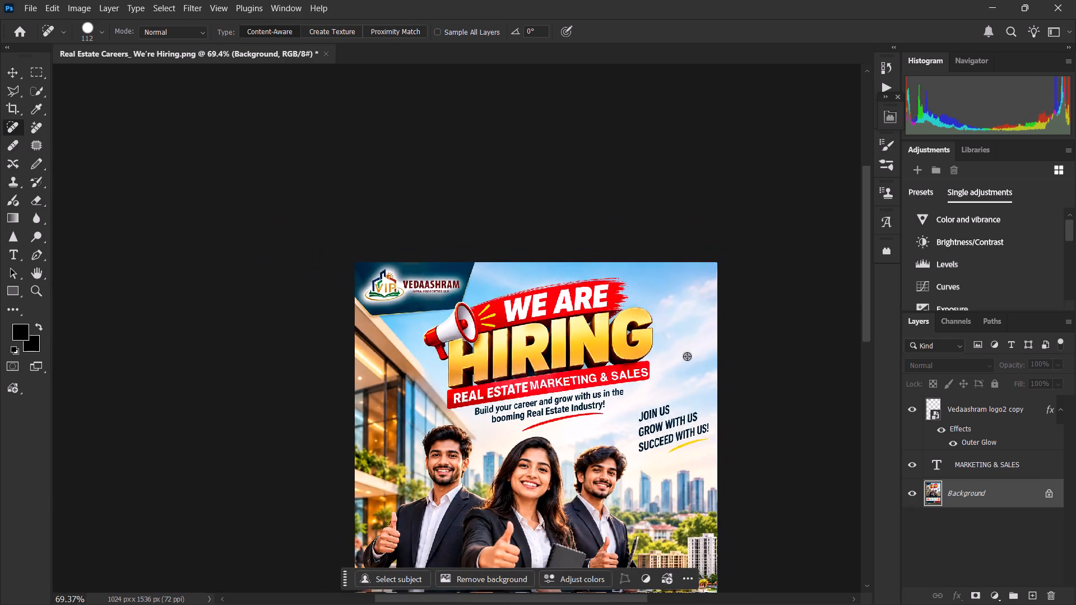
scroll(606, 351, "down", 14, "alt")
scroll(579, 417, "up", 8, "alt")
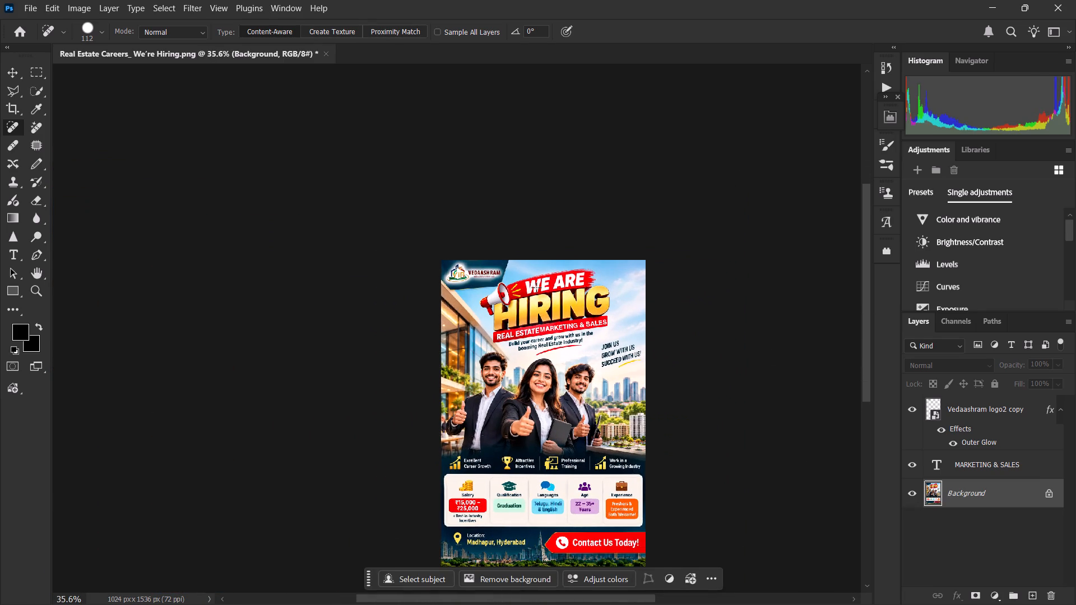
scroll(536, 298, "down", 8)
scroll(531, 381, "up", 9)
scroll(544, 404, "down", 12)
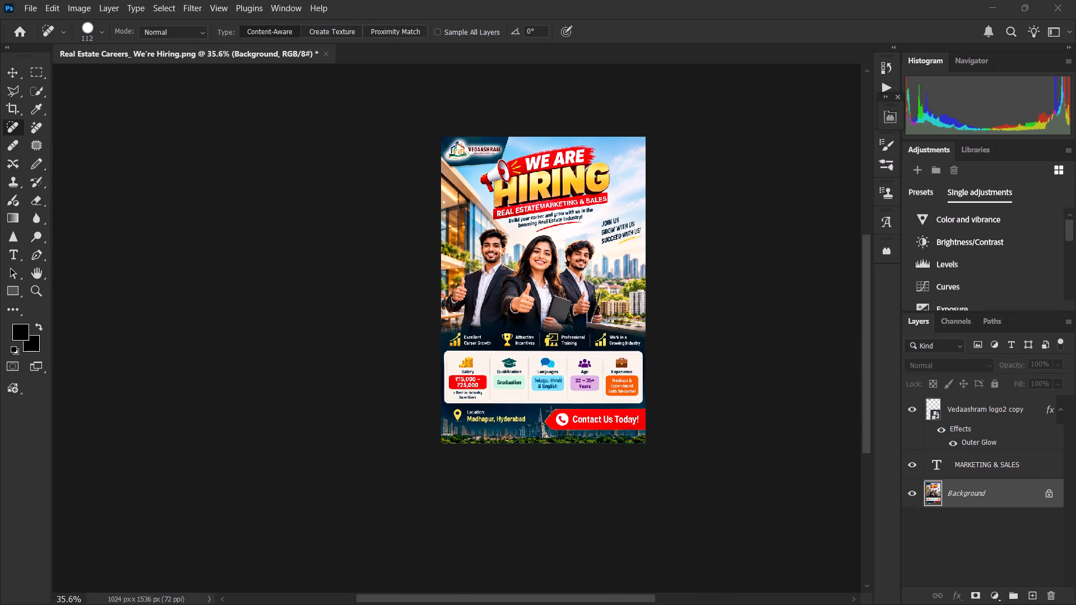
scroll(563, 443, "up", 7)
scroll(565, 422, "up", 12, "alt")
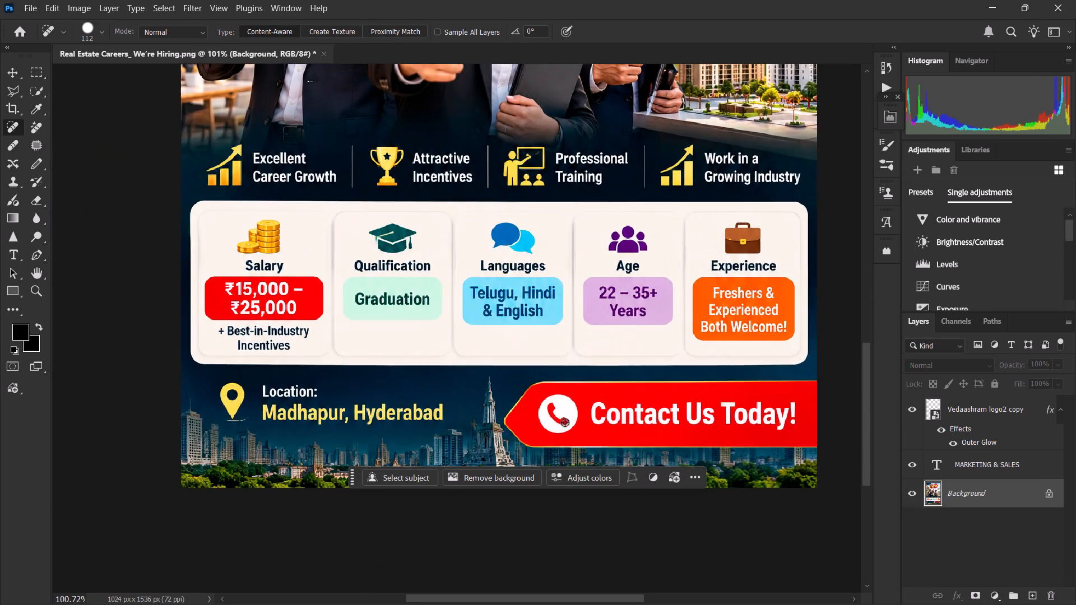
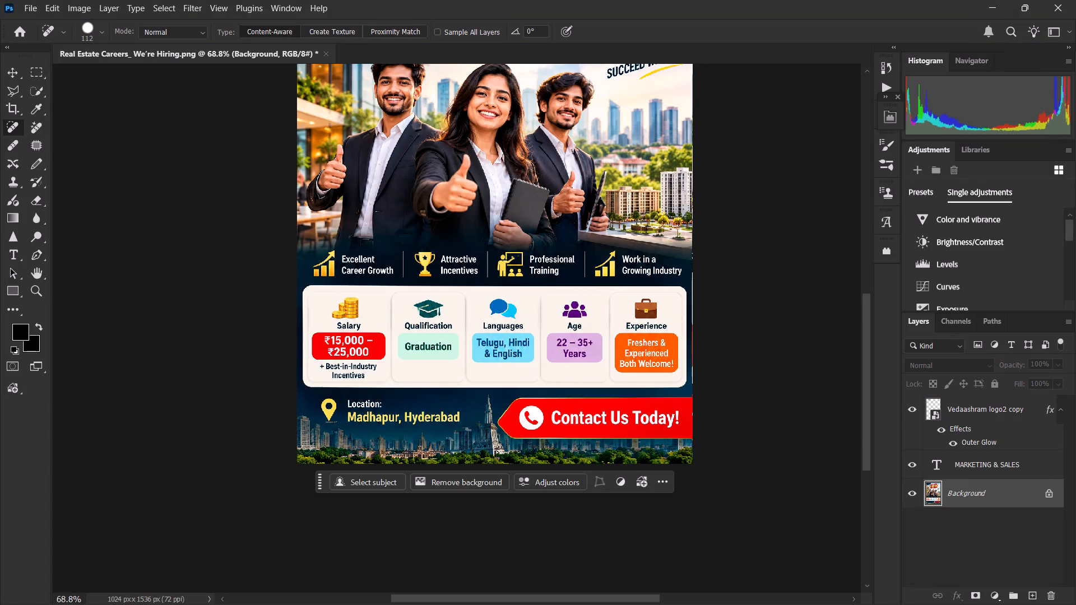
scroll(689, 347, "up", 12)
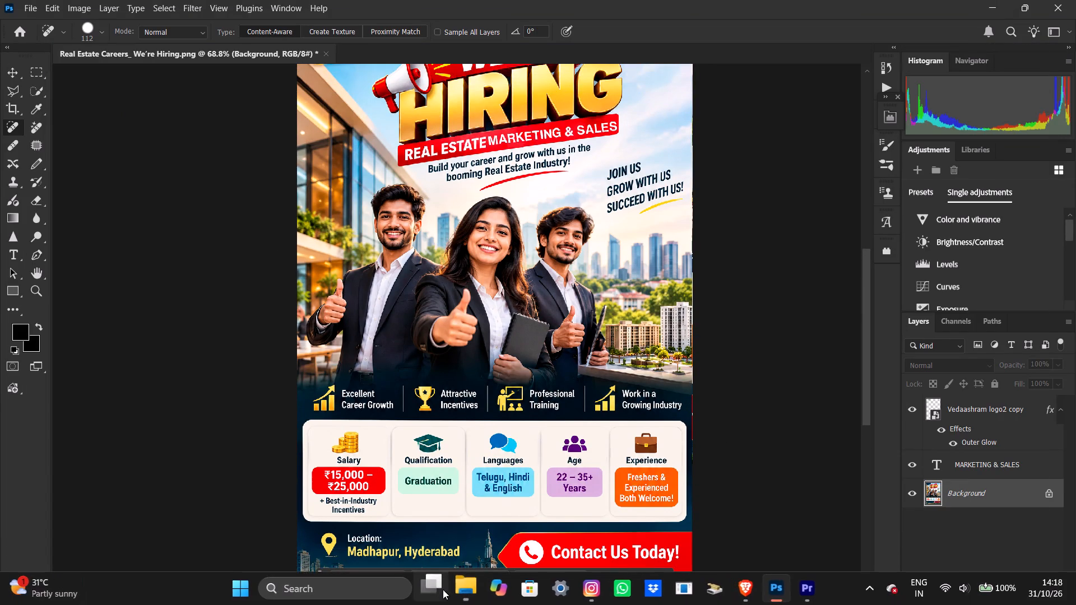
left_click(455, 589)
triple_click(224, 193)
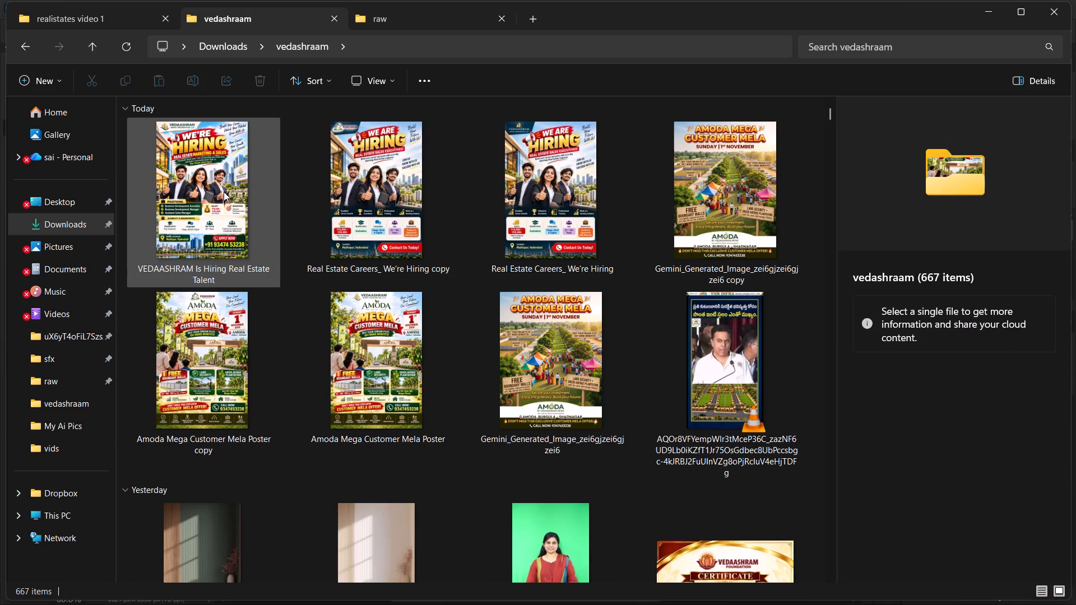
scroll(224, 192, "up", 5)
left_click(245, 179)
left_click_drag(211, 179, 516, 142)
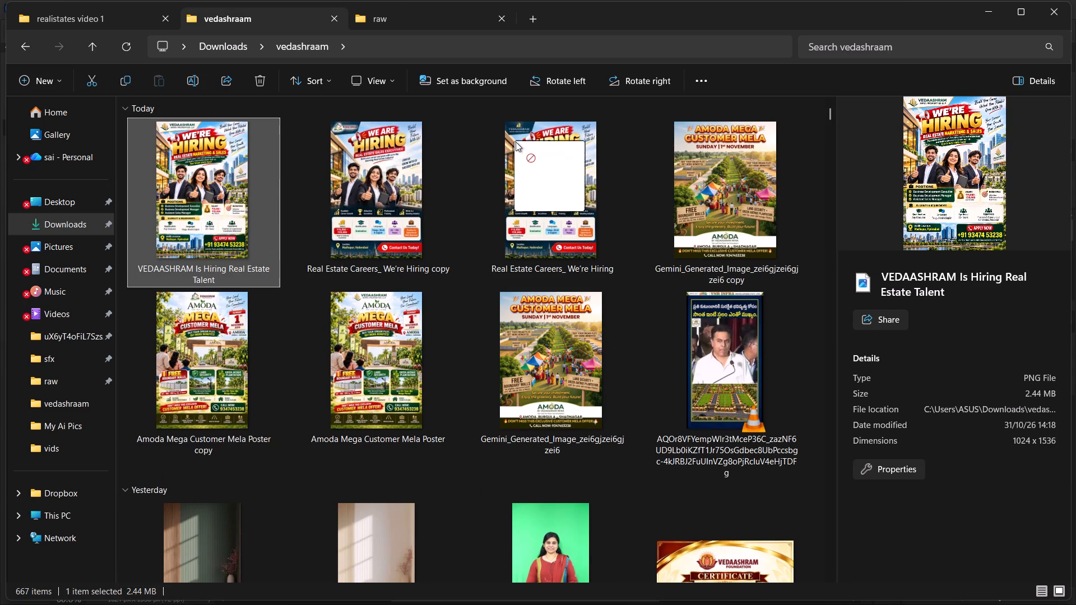
left_click_drag(516, 142, 497, 52)
key("alt+Tab")
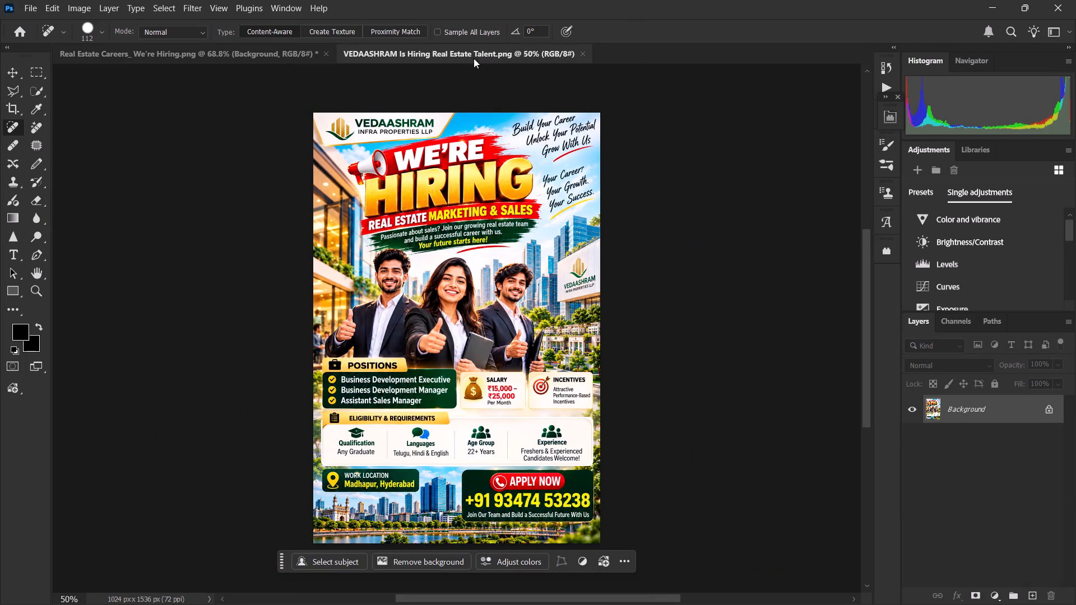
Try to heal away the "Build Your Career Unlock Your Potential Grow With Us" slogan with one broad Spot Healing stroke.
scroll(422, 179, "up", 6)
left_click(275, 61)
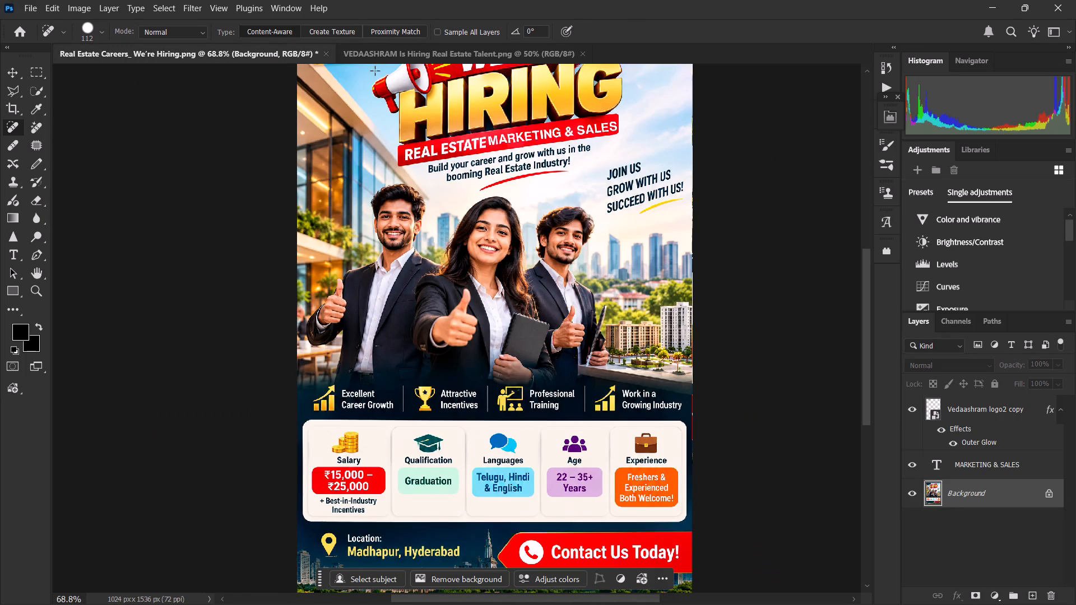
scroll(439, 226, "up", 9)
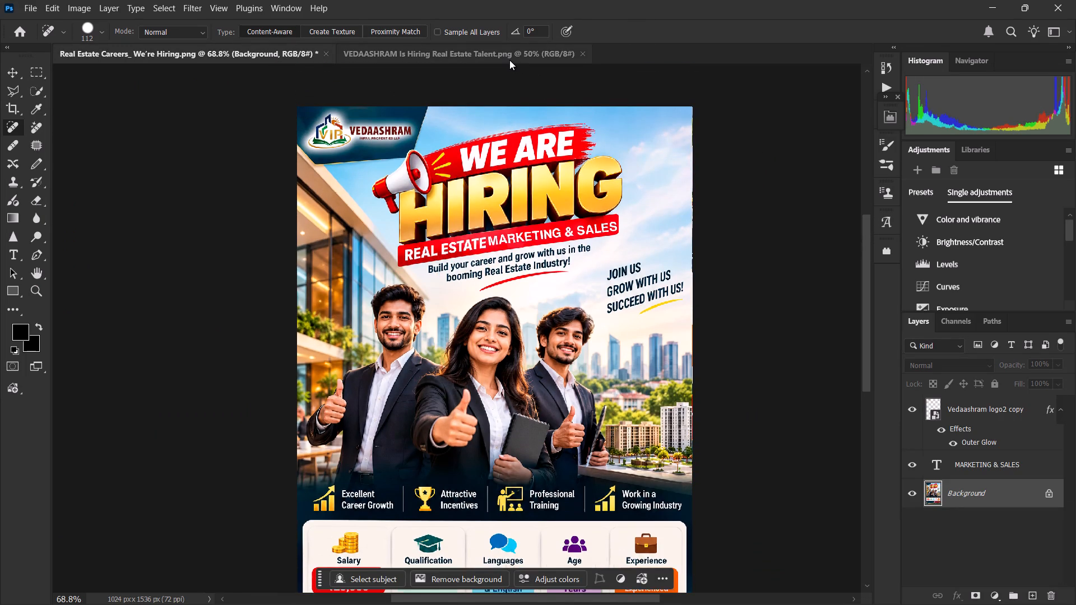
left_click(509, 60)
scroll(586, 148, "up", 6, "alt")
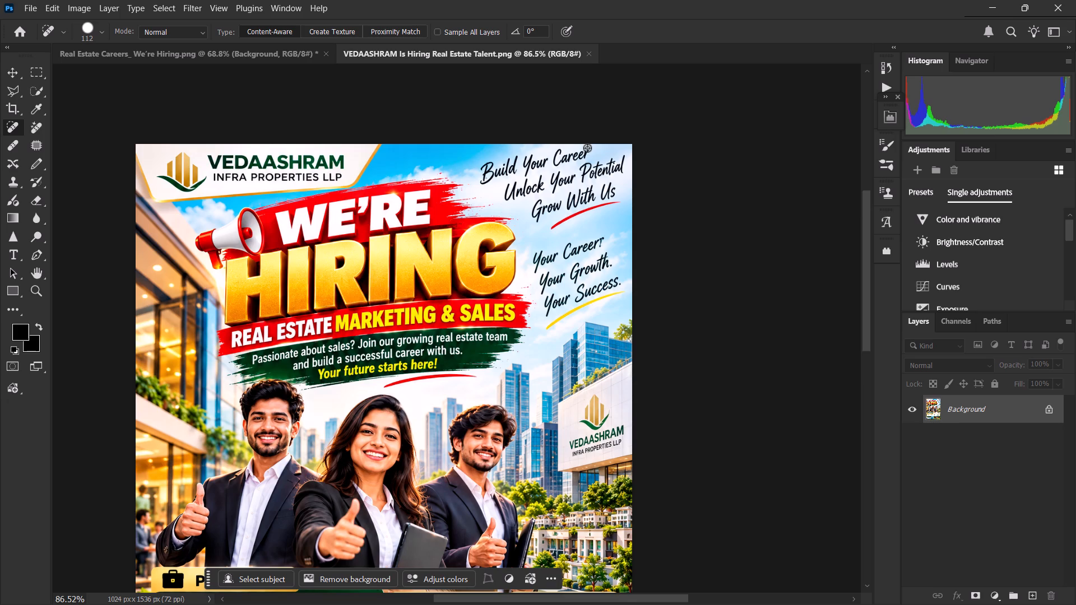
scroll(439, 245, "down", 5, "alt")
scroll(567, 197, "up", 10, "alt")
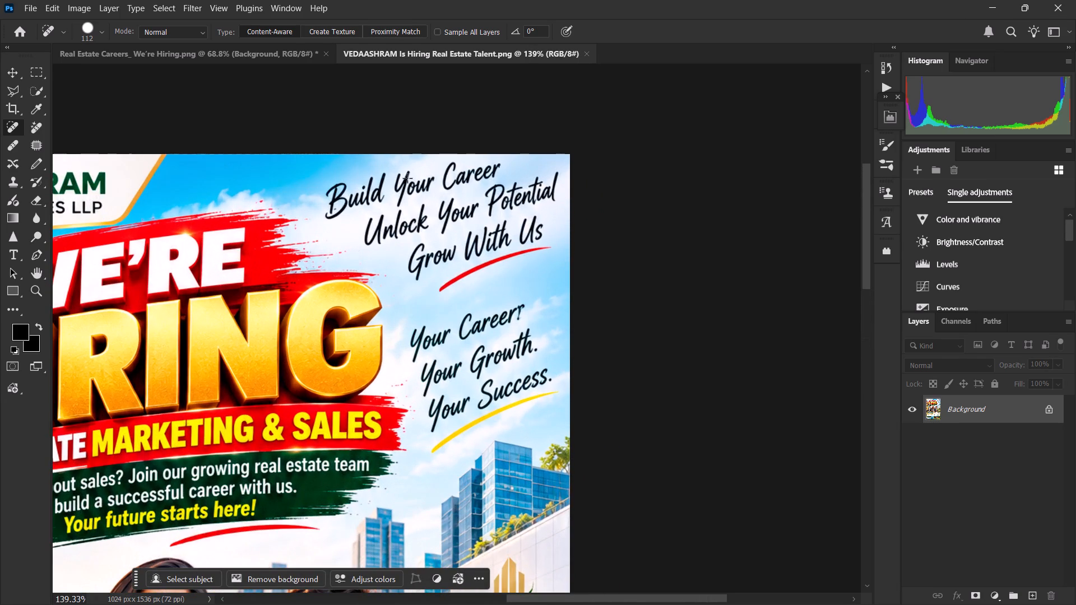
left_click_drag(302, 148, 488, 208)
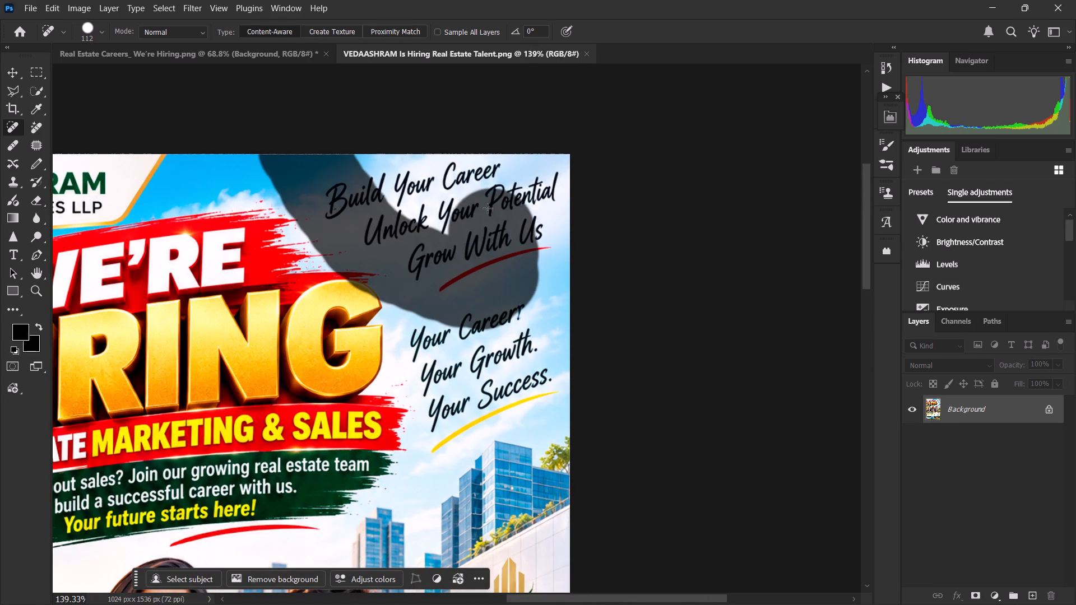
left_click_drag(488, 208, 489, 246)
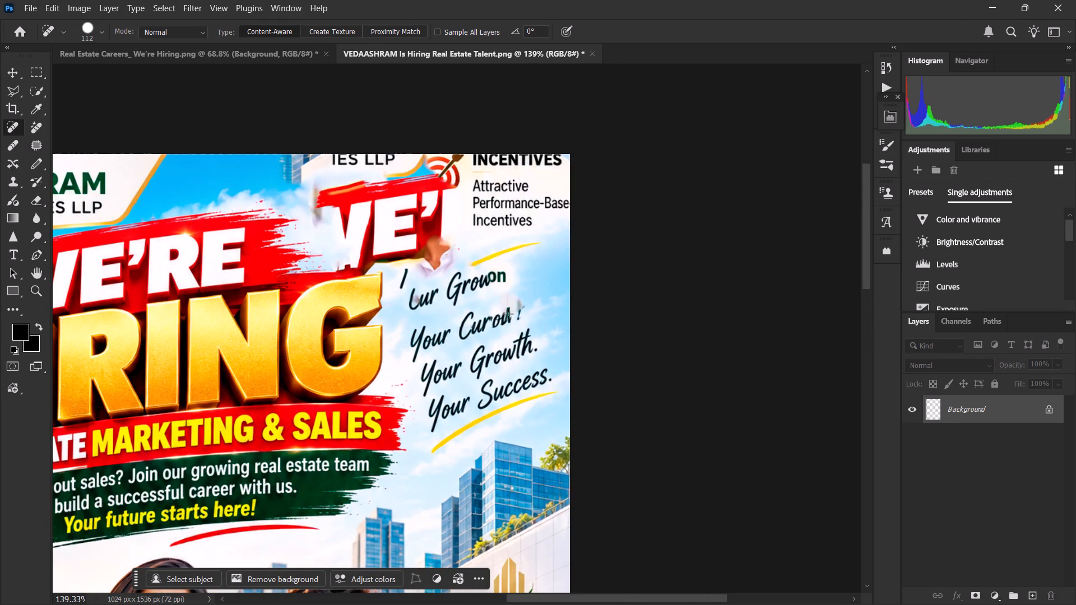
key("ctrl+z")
Remove the "Build Your Career Unlock Your Potential Grow With Us" slogan and its red underline from the sky with the Spot Healing Brush.
left_click_drag(330, 181, 356, 182)
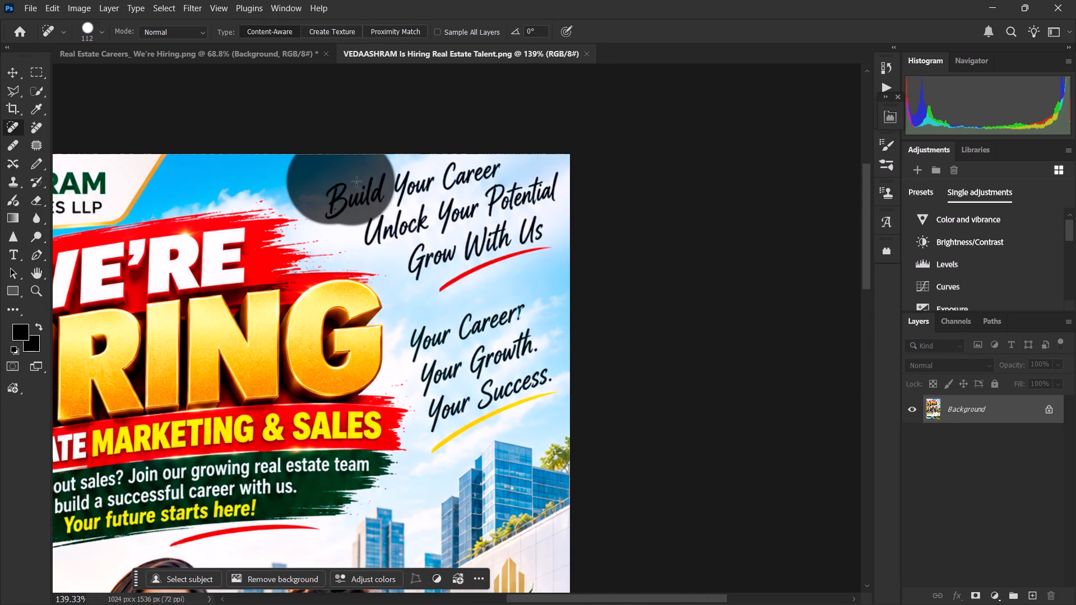
left_click_drag(356, 182, 493, 147)
left_click_drag(375, 218, 577, 142)
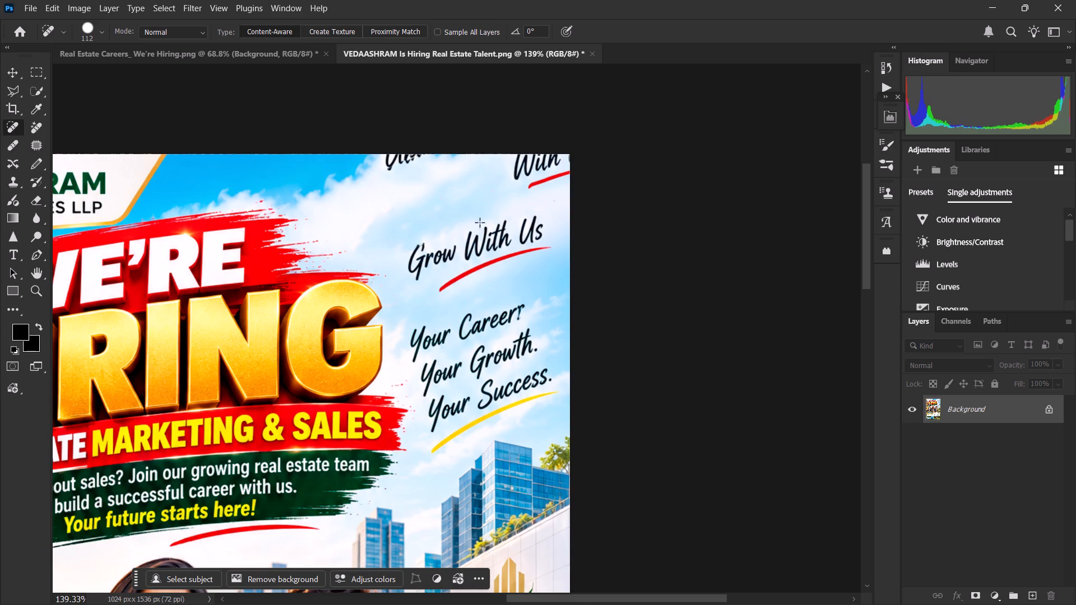
left_click_drag(415, 261, 627, 190)
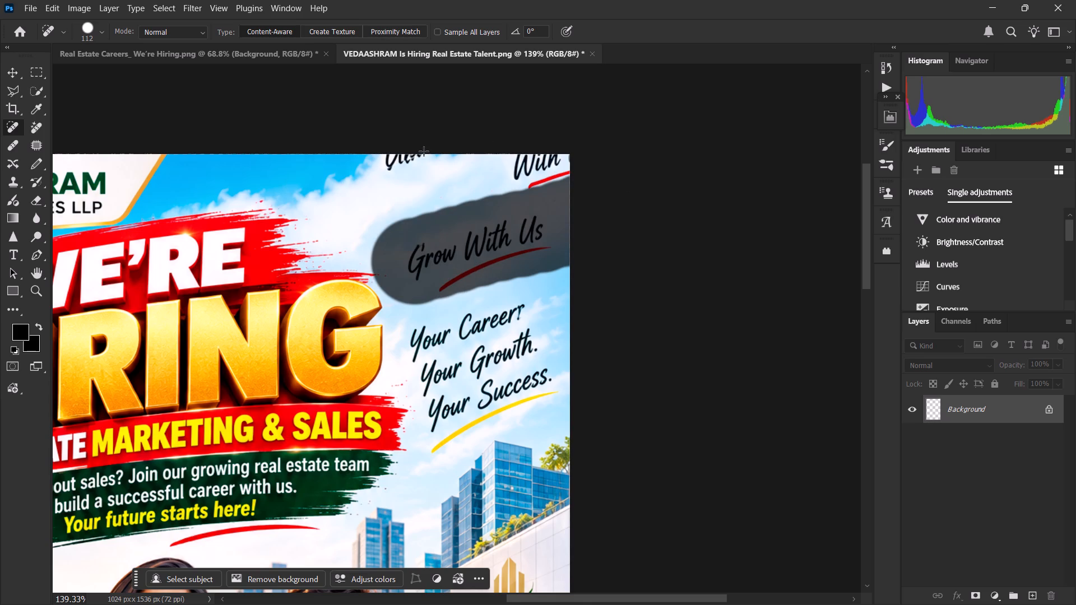
key("ctrl+z")
left_click_drag(425, 246, 550, 196)
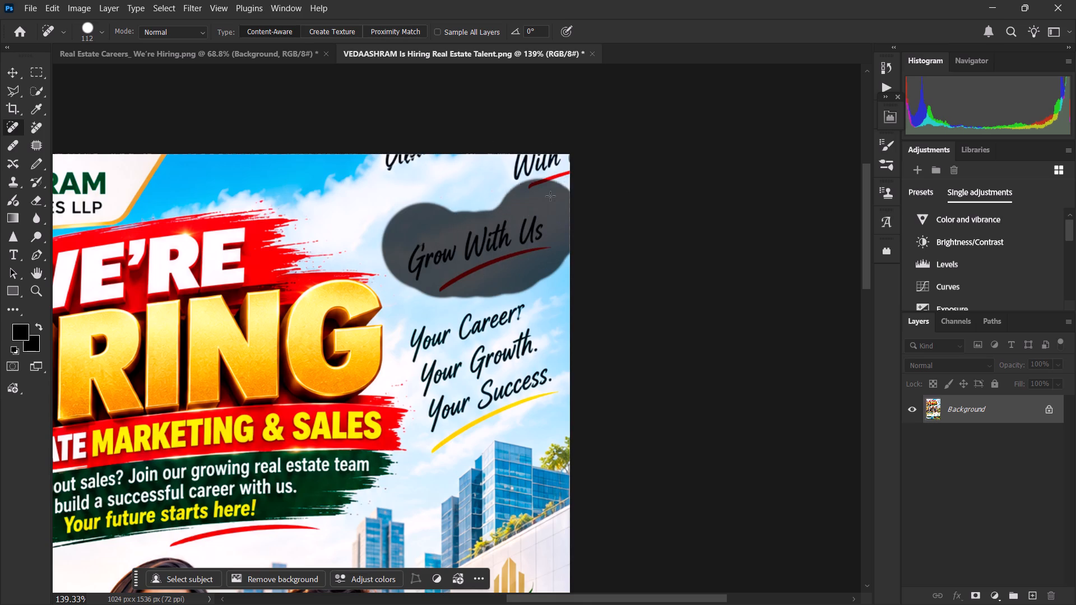
left_click_drag(550, 196, 503, 159)
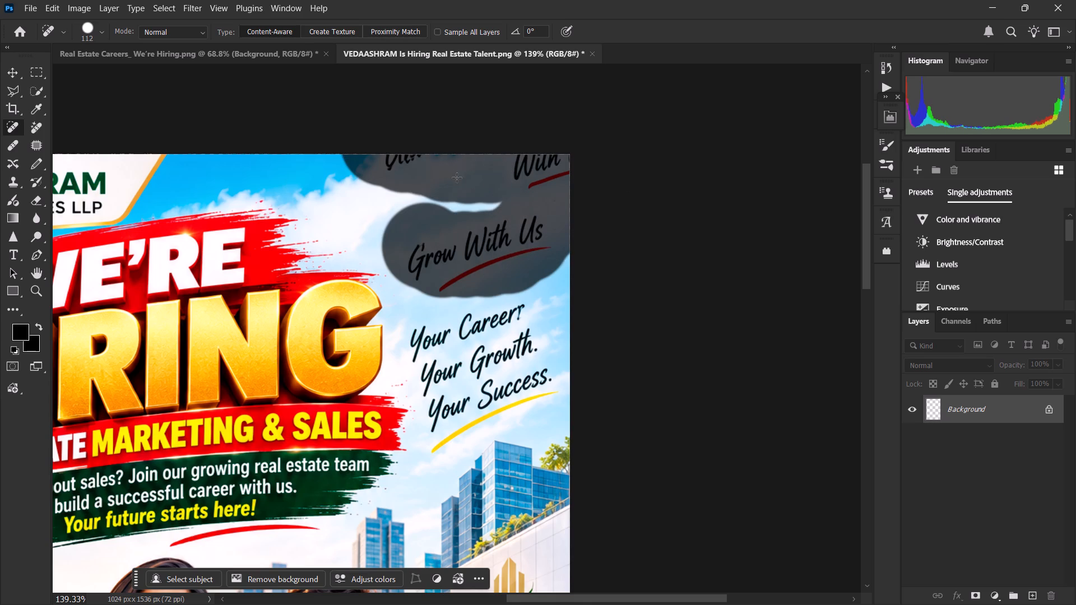
left_click_drag(452, 175, 475, 174)
Remove the "Your Career, Your Growth, Your Success" slogan and its yellow underline from the sky with the Spot Healing Brush.
left_click_drag(493, 262, 527, 369)
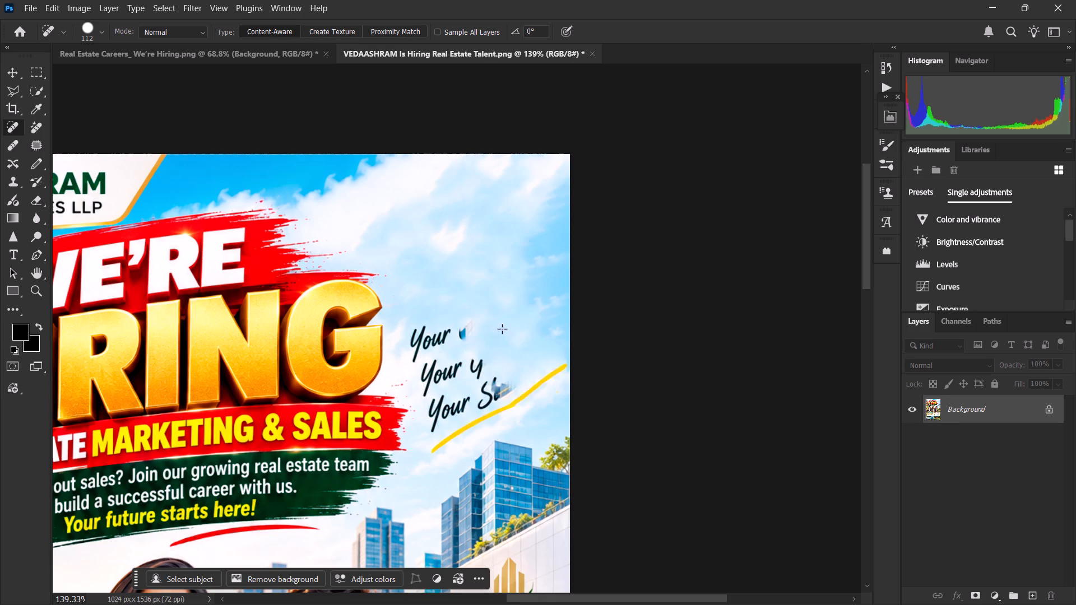
left_click_drag(502, 329, 512, 399)
left_click_drag(556, 366, 503, 385)
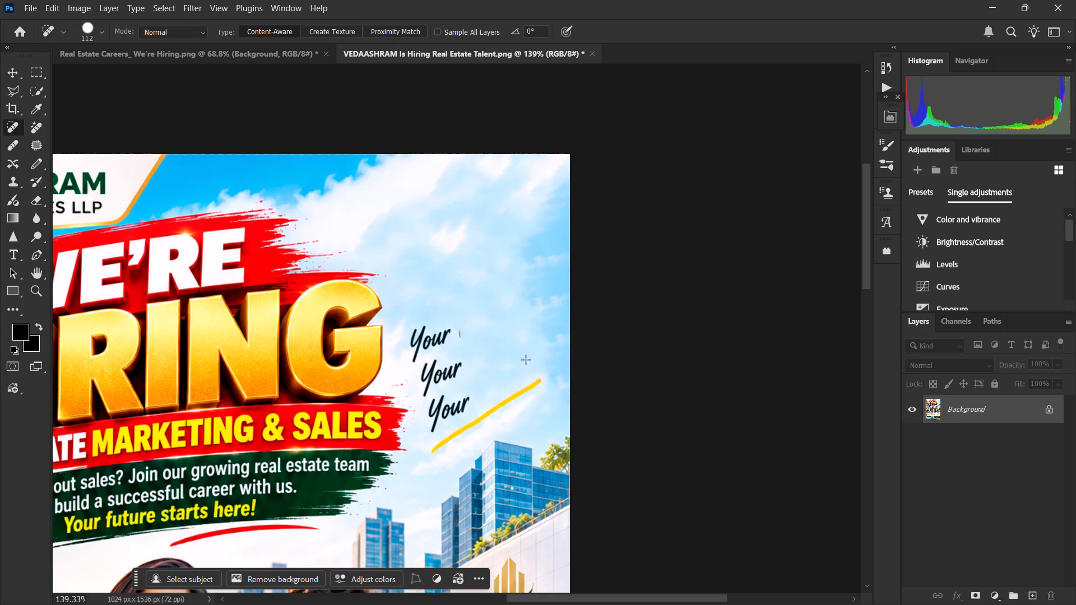
left_click_drag(522, 361, 450, 398)
left_click_drag(435, 317, 437, 396)
left_click_drag(447, 356, 451, 433)
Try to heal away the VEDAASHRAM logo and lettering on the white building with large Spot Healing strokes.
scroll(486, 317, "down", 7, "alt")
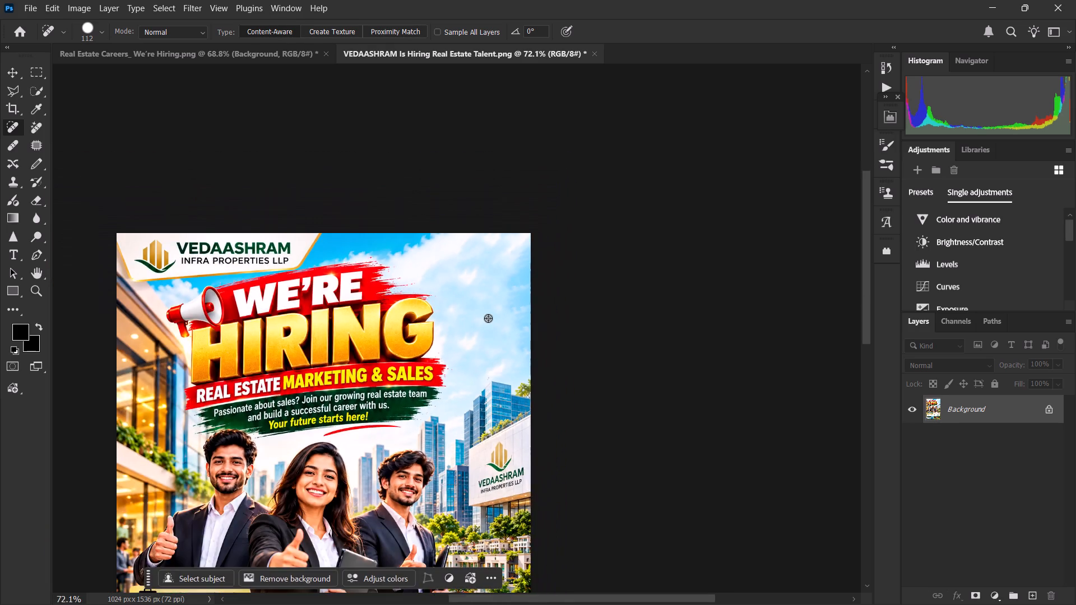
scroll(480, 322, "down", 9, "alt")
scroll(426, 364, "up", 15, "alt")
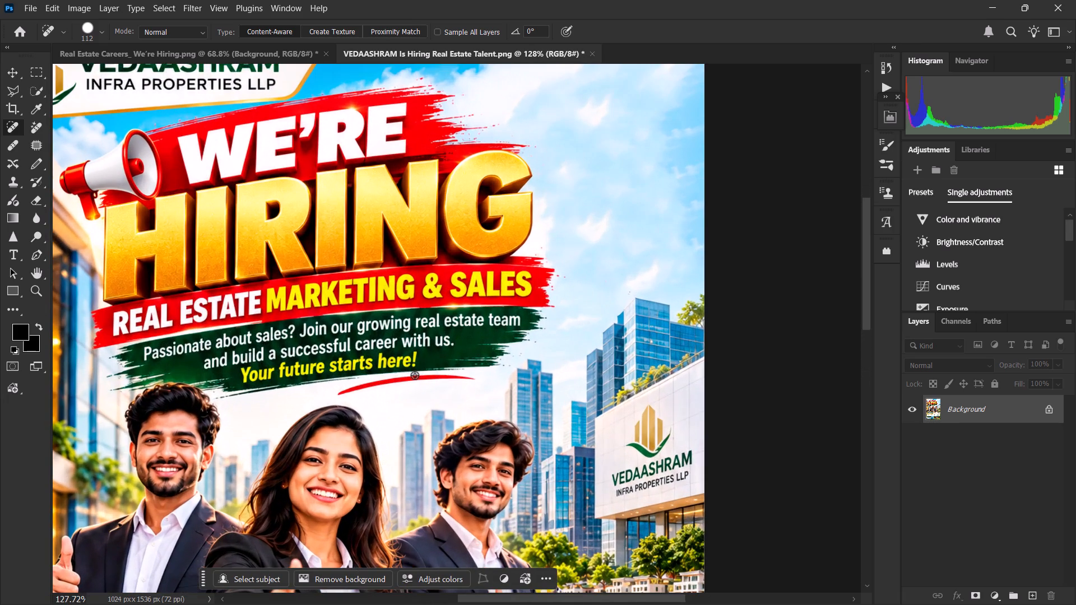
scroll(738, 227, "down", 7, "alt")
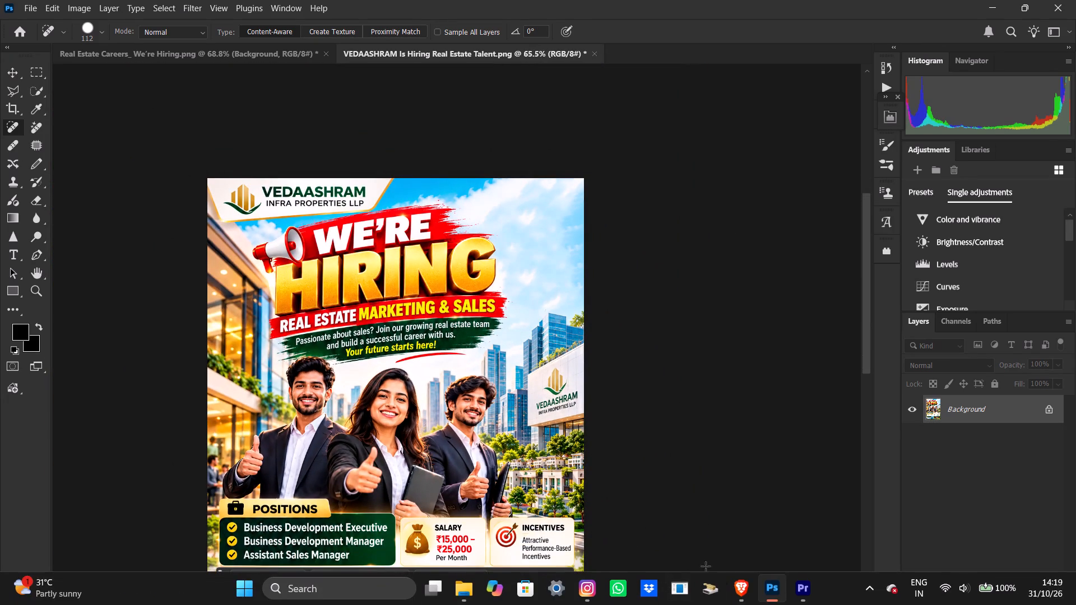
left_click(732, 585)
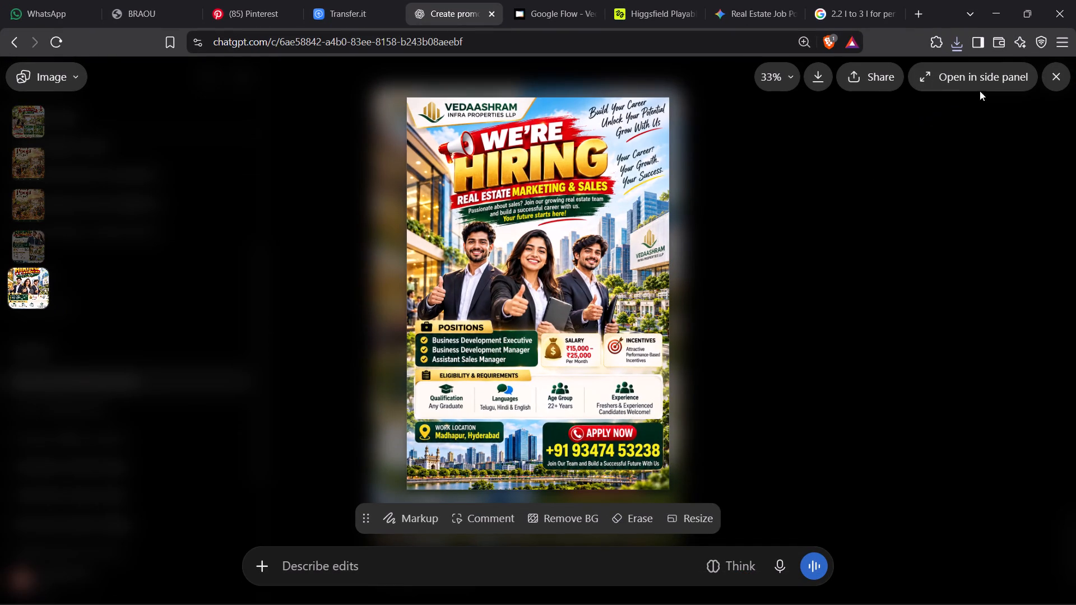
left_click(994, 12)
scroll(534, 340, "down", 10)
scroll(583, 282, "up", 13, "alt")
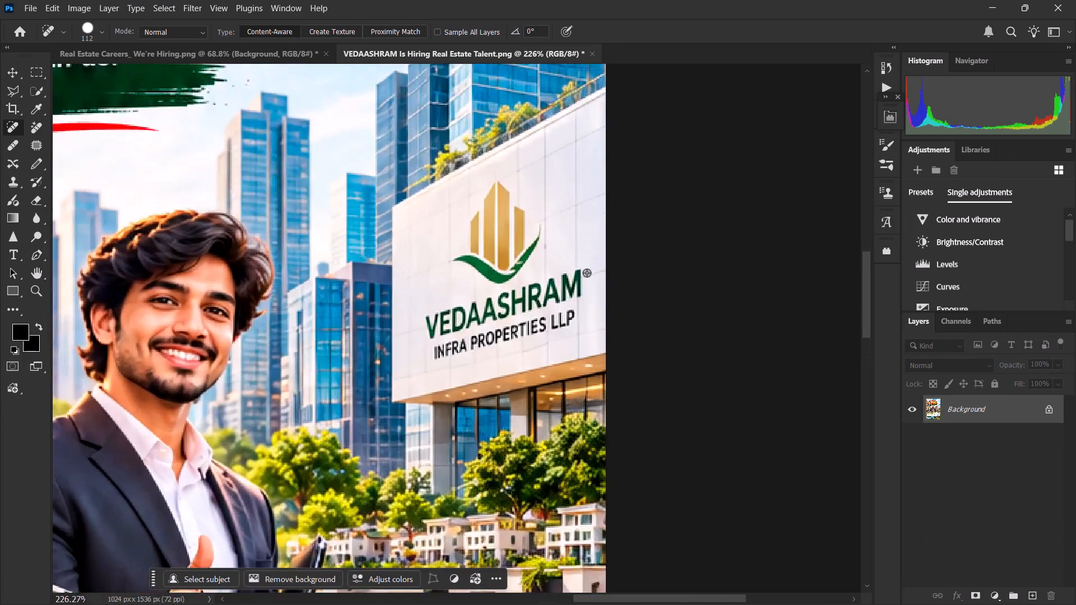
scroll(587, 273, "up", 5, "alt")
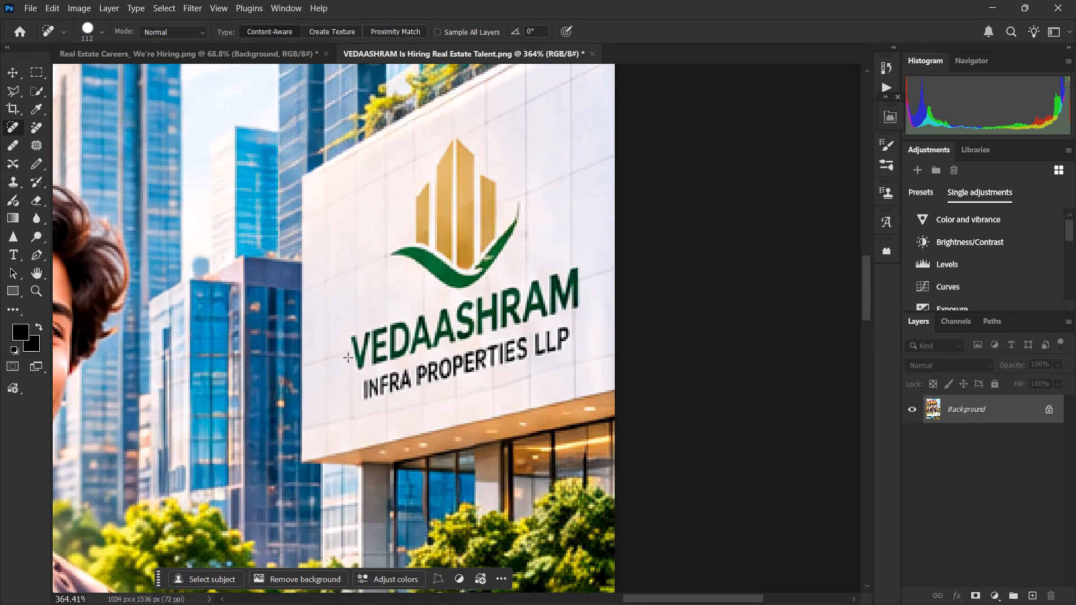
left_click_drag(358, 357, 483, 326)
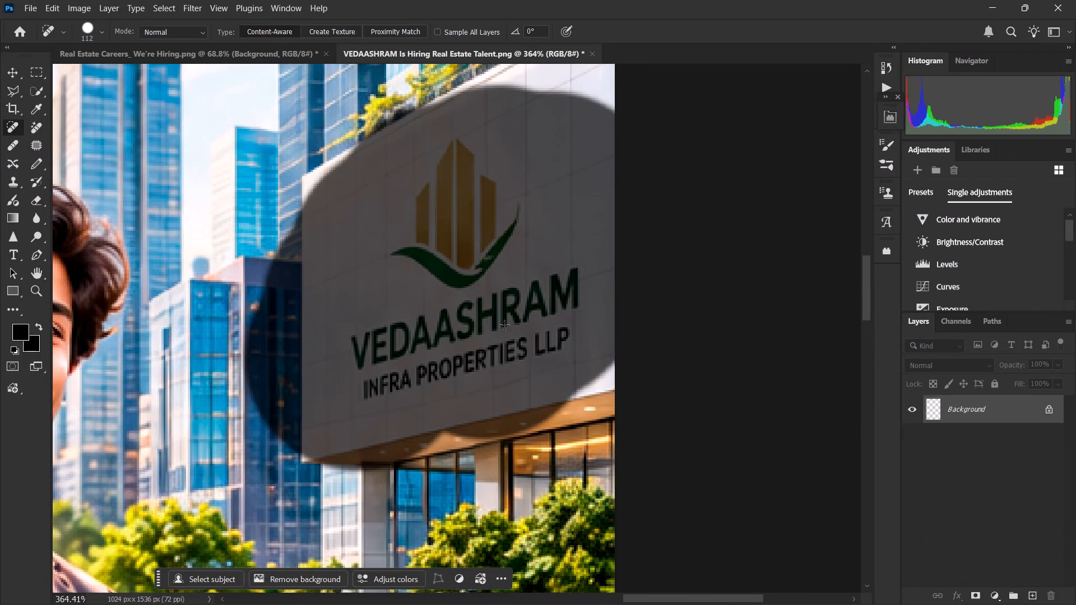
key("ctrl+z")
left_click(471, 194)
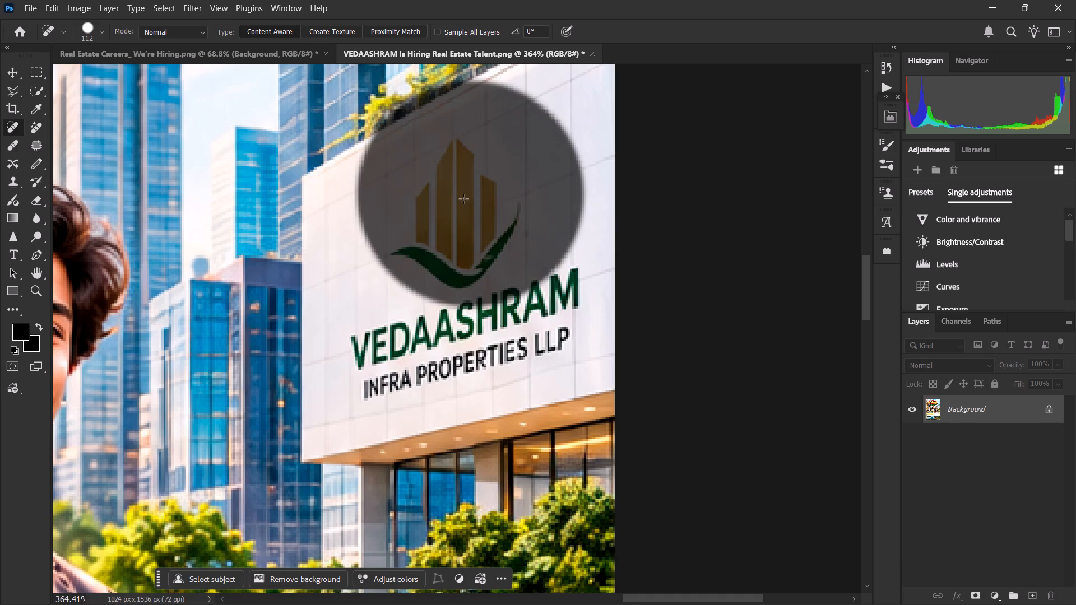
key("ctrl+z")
Remove the VEDAASHRAM INFRA PROPERTIES LLP sign from the white building with the Spot Healing Brush, using a 67 px brush for the last letters.
left_click(480, 274)
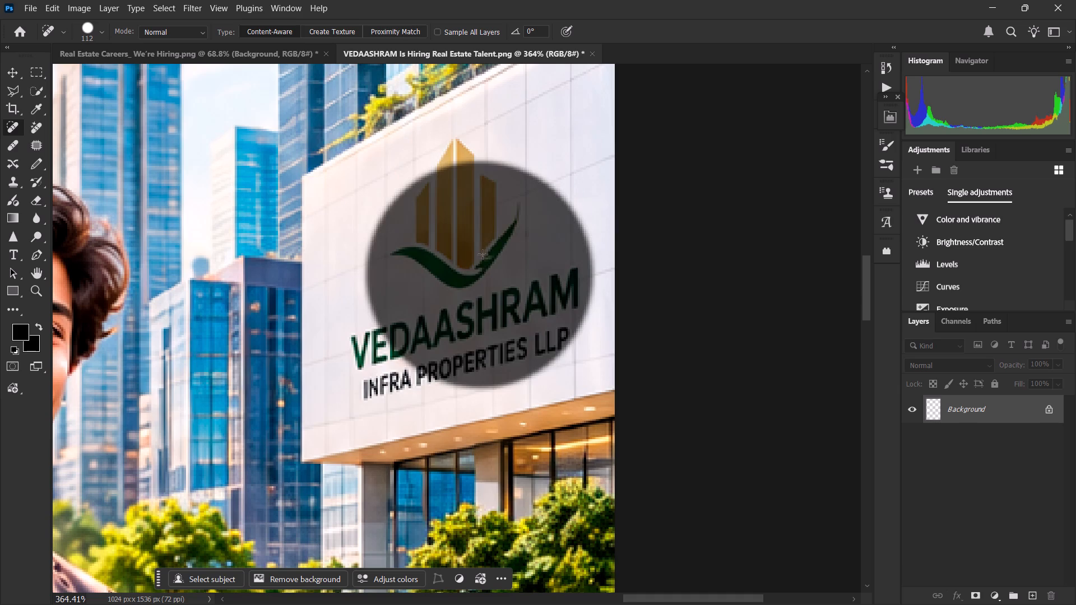
left_click(480, 227)
left_click(454, 297)
left_click(401, 328)
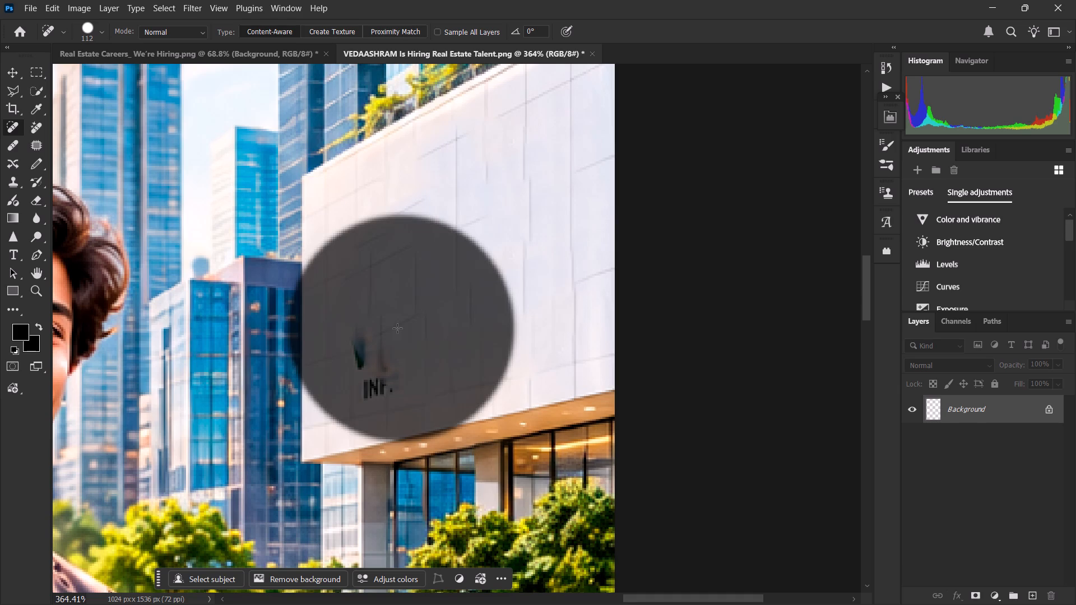
key("ctrl+z")
right_click_drag(428, 331, 398, 328, "alt")
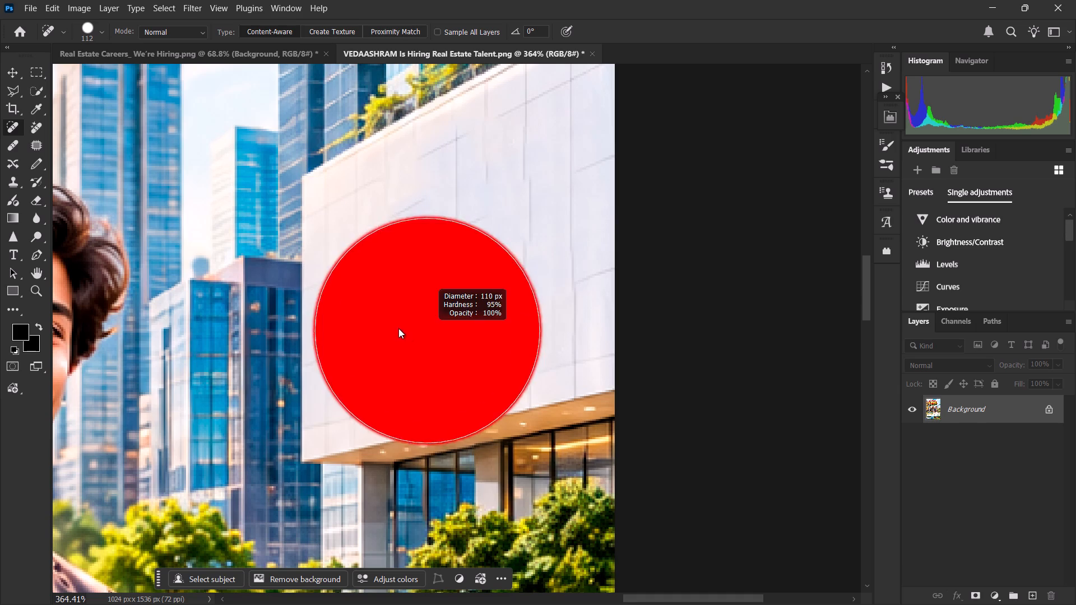
right_click_drag(398, 328, 398, 328, "alt")
right_click_drag(398, 331, 367, 333, "alt")
left_click(372, 338)
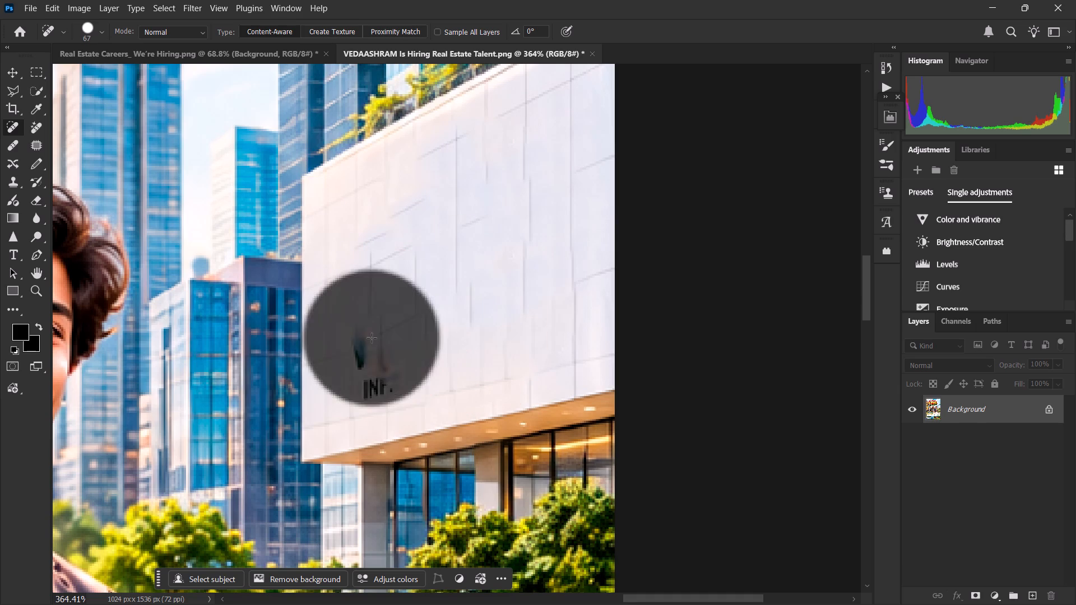
left_click(384, 311)
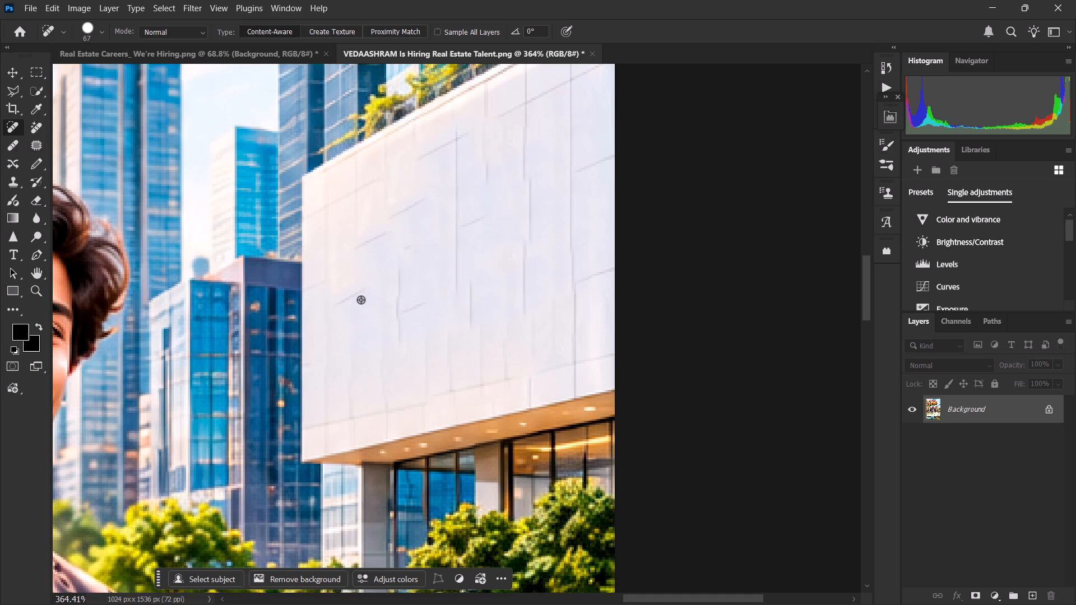
scroll(365, 293, "down", 13, "alt")
scroll(416, 264, "down", 13, "alt")
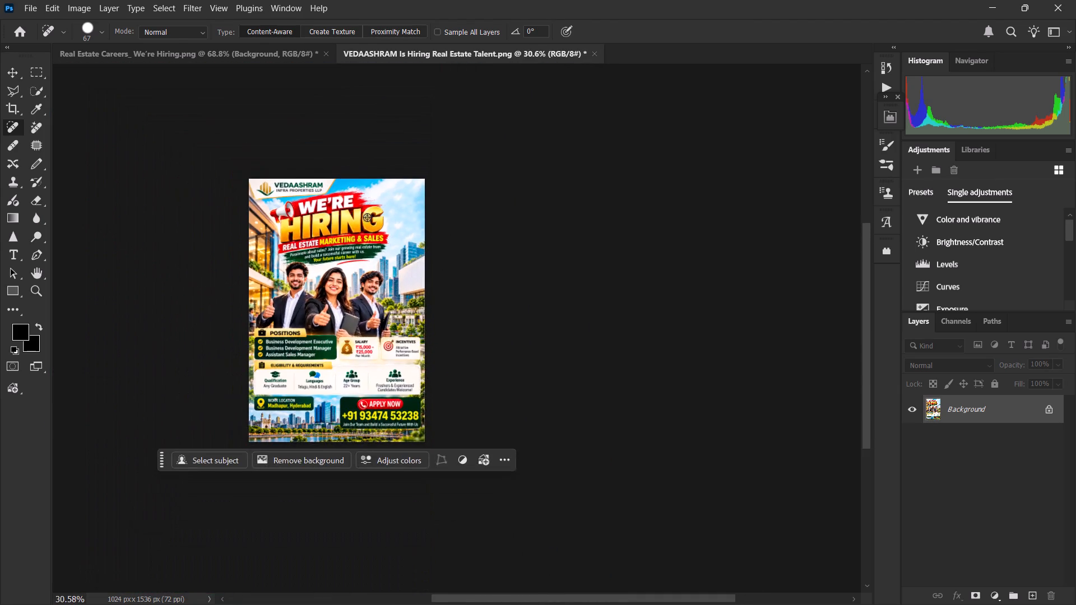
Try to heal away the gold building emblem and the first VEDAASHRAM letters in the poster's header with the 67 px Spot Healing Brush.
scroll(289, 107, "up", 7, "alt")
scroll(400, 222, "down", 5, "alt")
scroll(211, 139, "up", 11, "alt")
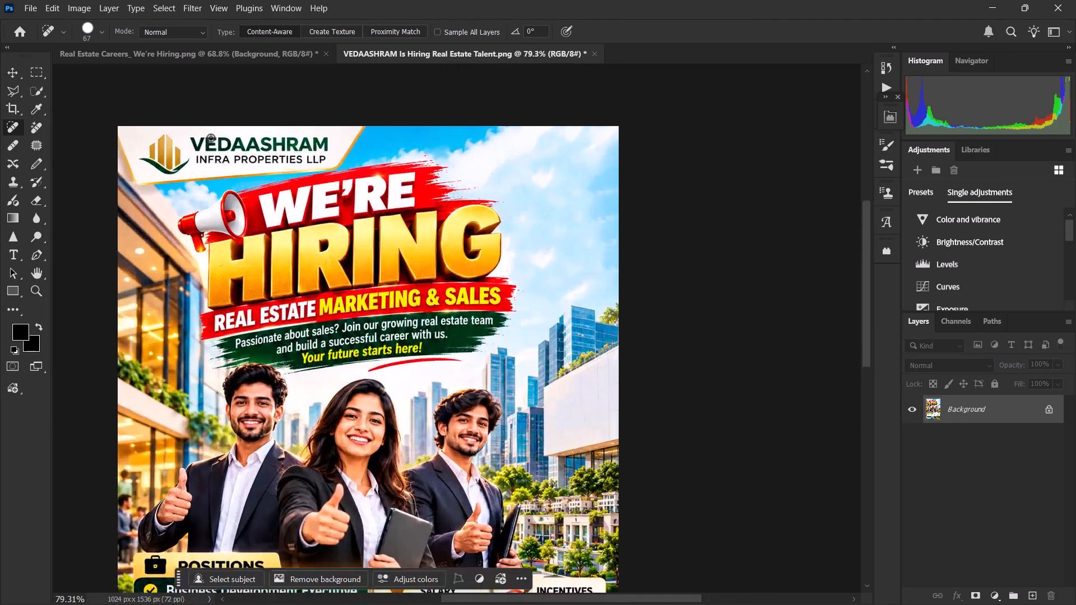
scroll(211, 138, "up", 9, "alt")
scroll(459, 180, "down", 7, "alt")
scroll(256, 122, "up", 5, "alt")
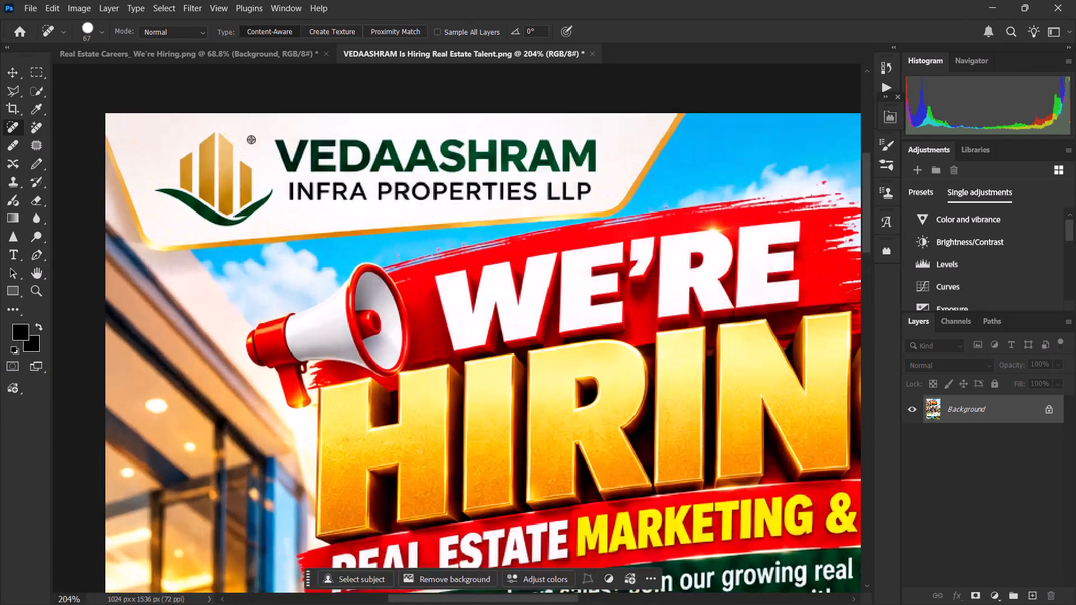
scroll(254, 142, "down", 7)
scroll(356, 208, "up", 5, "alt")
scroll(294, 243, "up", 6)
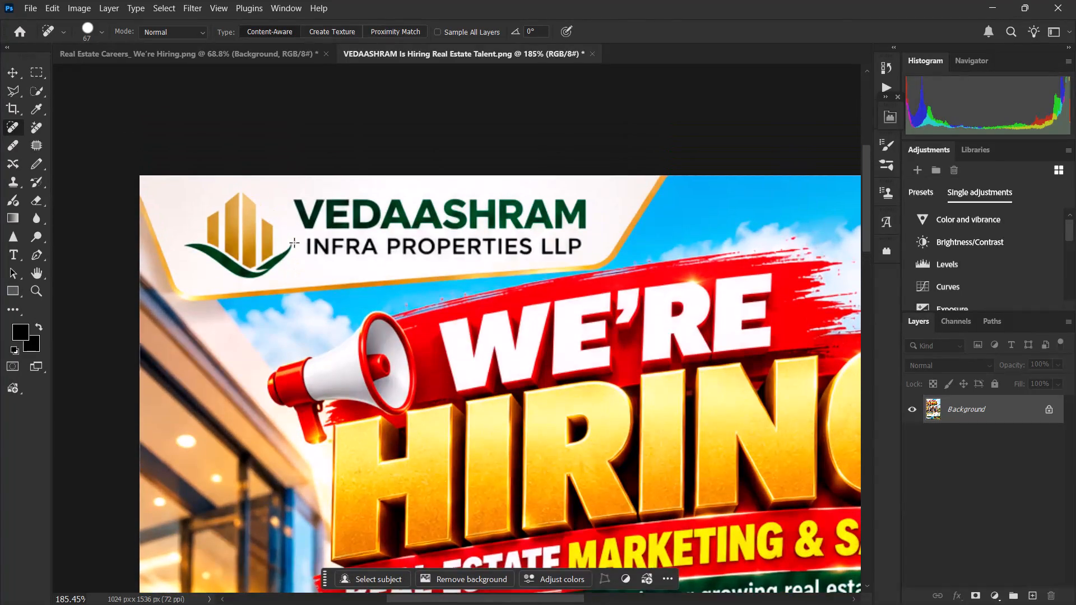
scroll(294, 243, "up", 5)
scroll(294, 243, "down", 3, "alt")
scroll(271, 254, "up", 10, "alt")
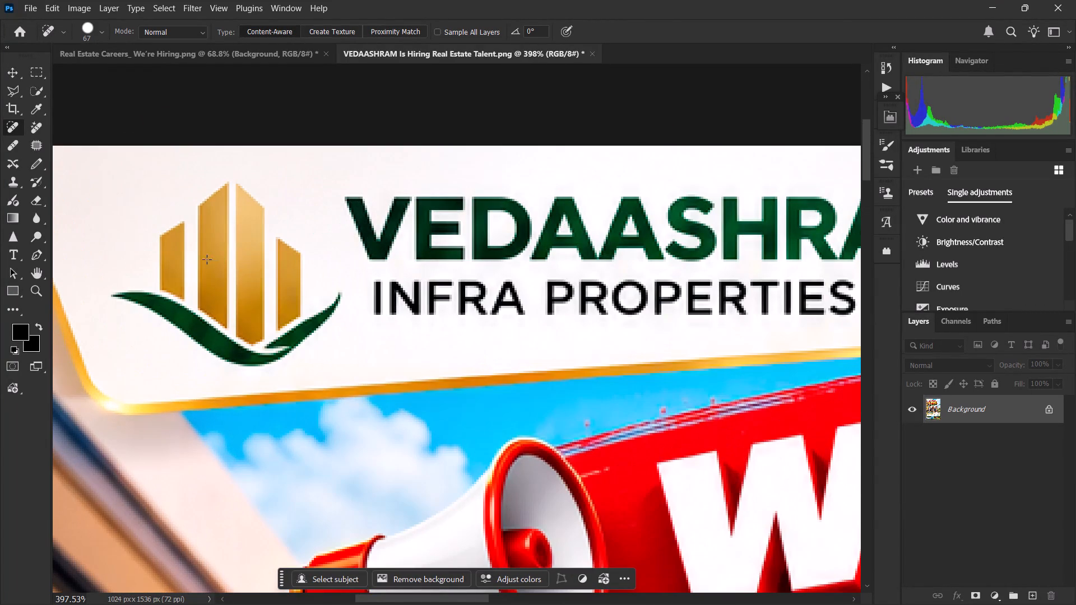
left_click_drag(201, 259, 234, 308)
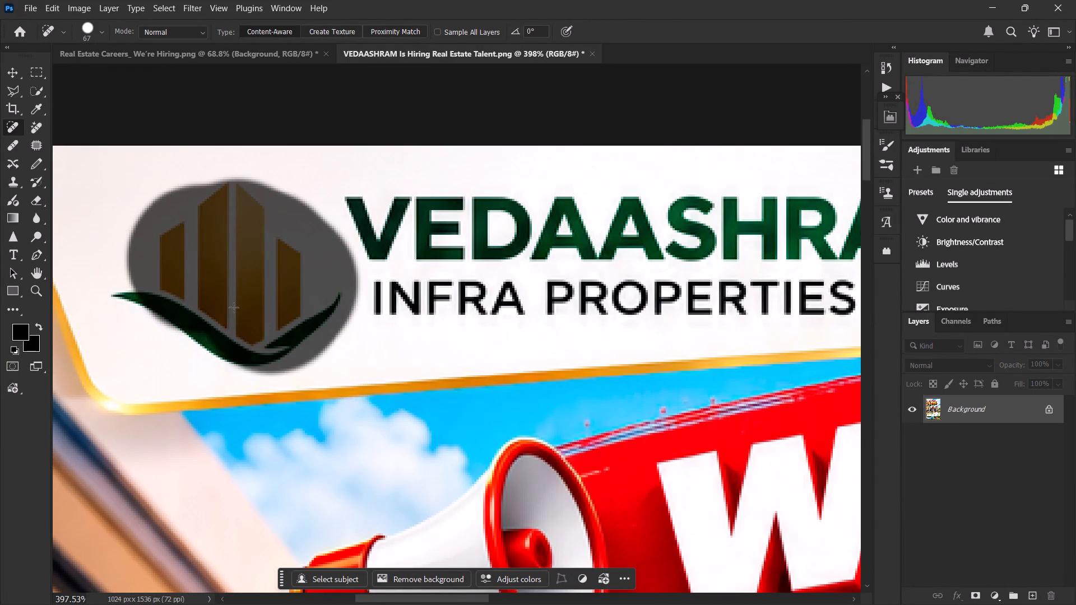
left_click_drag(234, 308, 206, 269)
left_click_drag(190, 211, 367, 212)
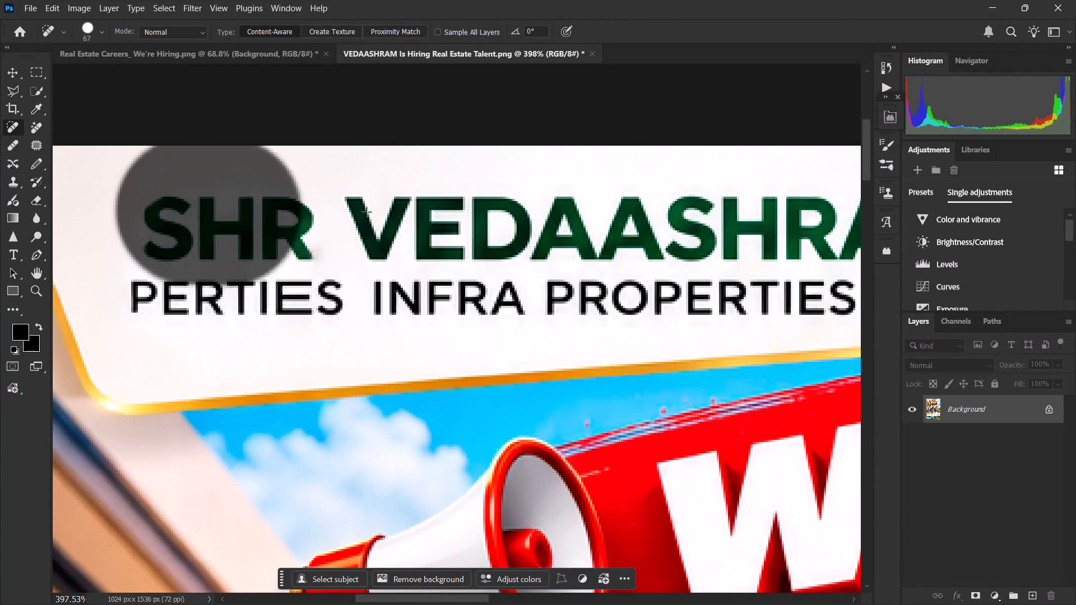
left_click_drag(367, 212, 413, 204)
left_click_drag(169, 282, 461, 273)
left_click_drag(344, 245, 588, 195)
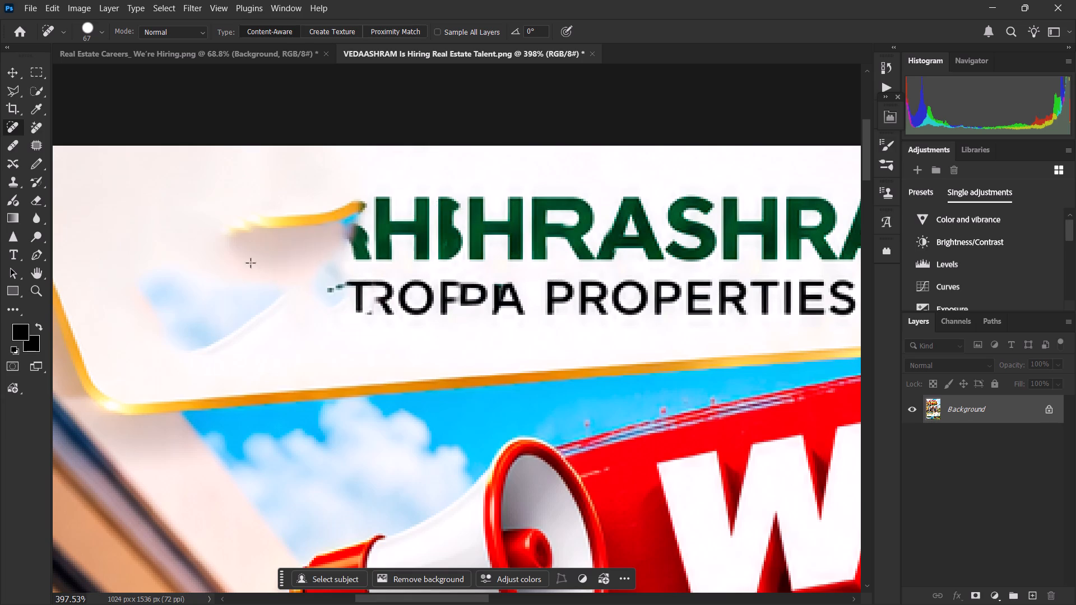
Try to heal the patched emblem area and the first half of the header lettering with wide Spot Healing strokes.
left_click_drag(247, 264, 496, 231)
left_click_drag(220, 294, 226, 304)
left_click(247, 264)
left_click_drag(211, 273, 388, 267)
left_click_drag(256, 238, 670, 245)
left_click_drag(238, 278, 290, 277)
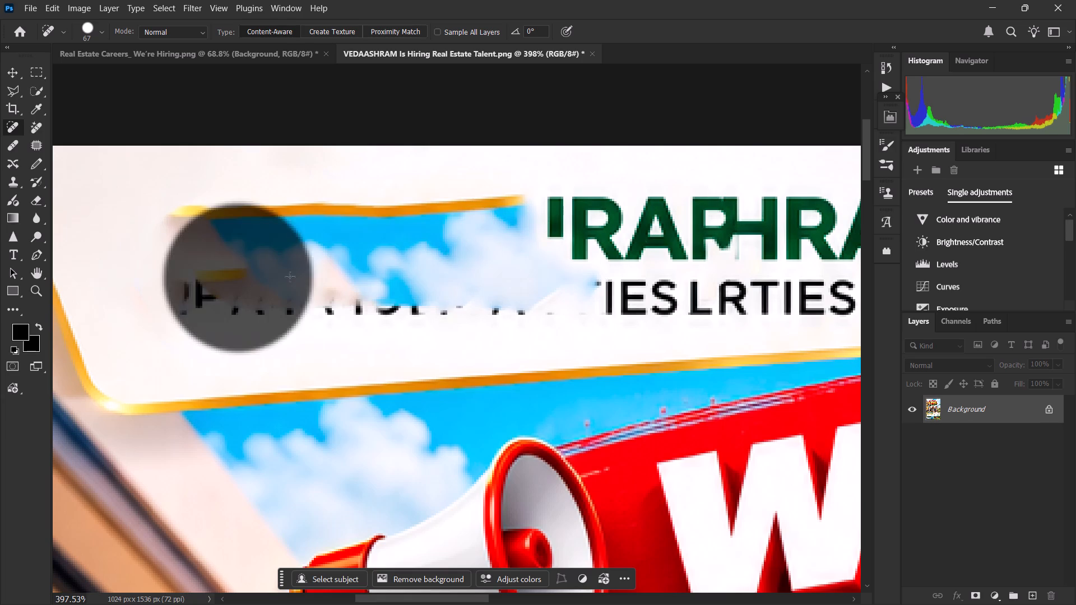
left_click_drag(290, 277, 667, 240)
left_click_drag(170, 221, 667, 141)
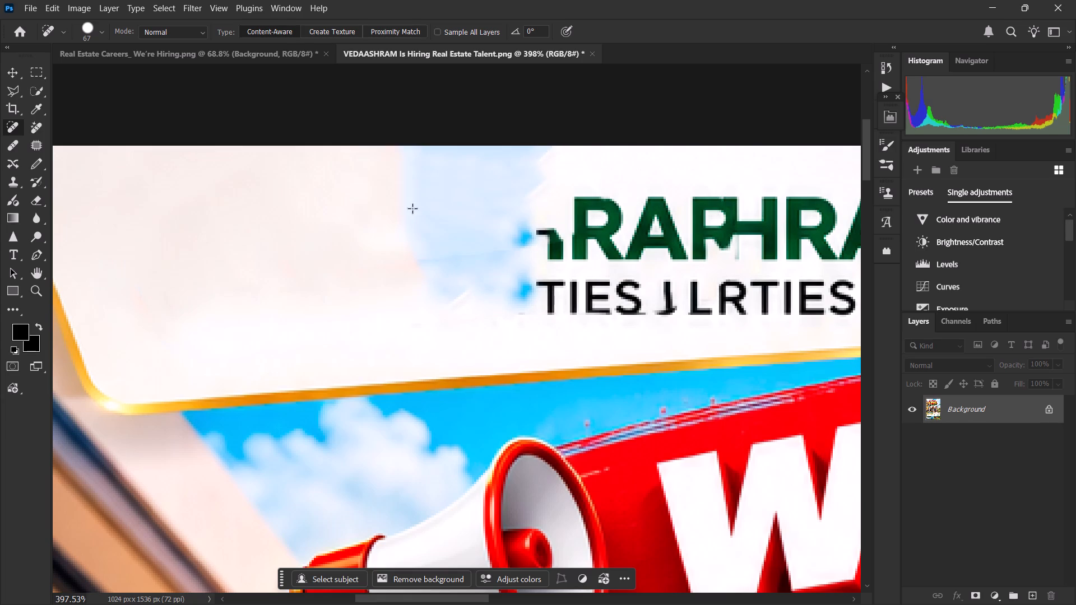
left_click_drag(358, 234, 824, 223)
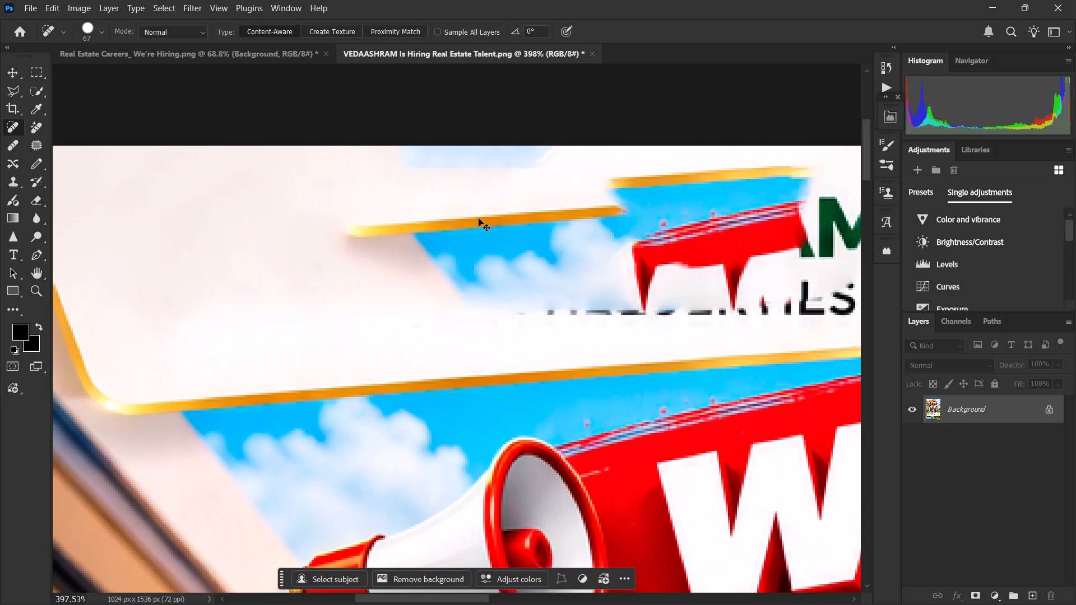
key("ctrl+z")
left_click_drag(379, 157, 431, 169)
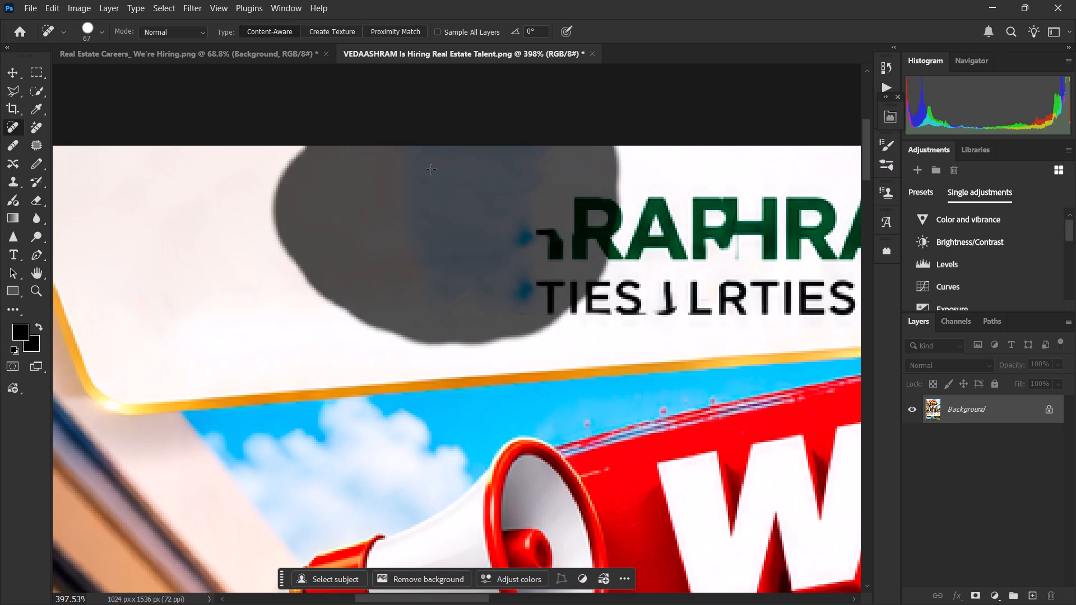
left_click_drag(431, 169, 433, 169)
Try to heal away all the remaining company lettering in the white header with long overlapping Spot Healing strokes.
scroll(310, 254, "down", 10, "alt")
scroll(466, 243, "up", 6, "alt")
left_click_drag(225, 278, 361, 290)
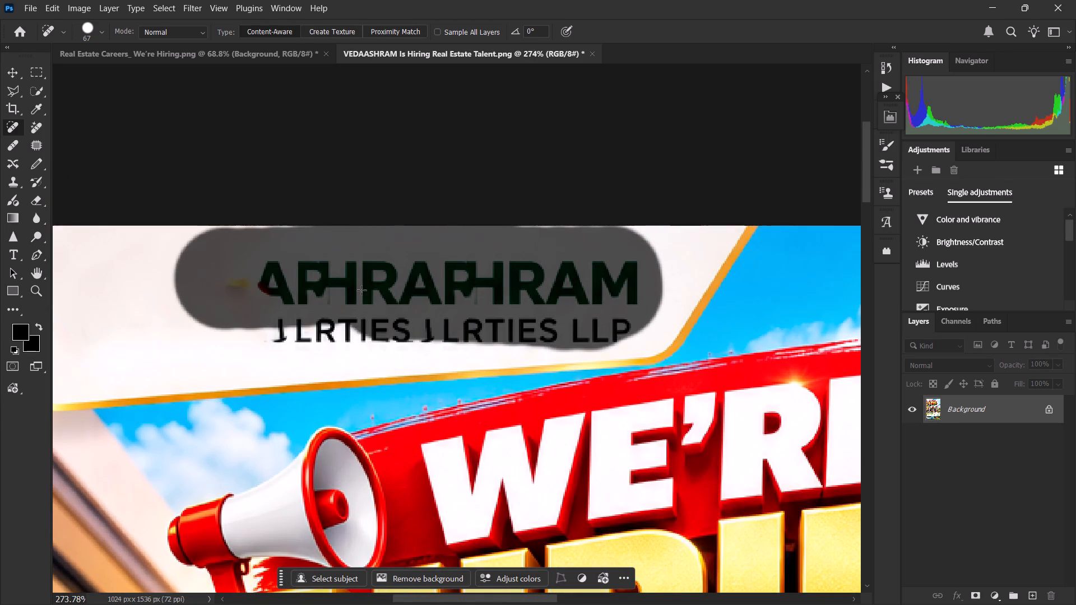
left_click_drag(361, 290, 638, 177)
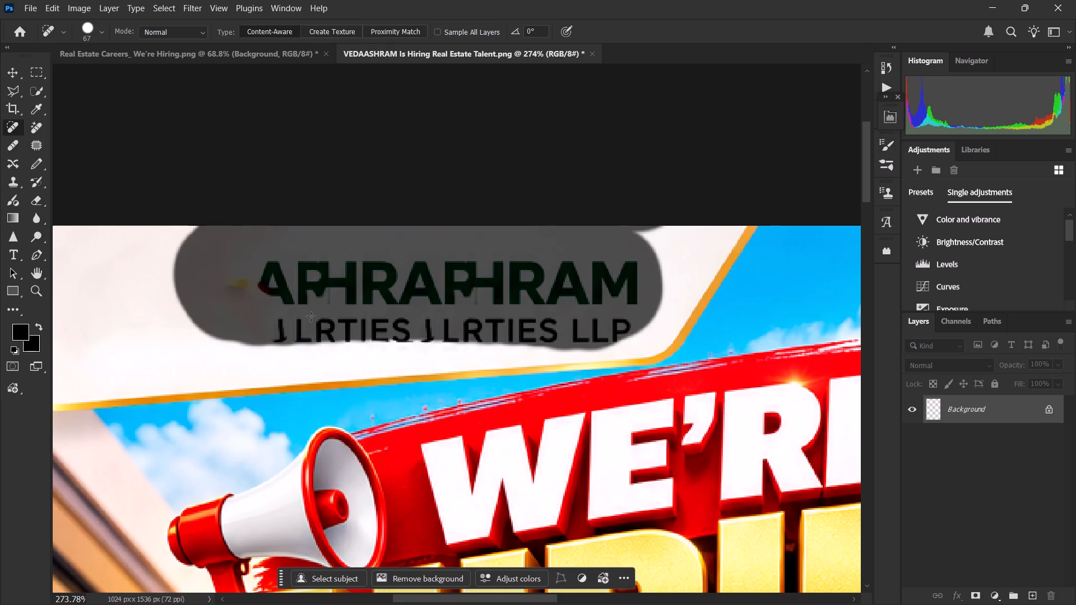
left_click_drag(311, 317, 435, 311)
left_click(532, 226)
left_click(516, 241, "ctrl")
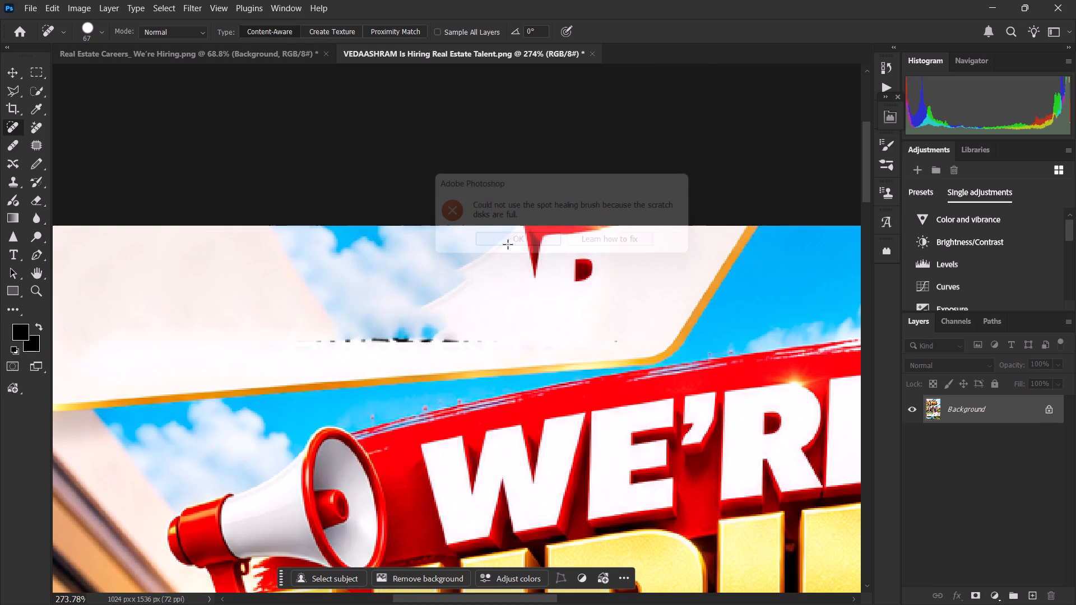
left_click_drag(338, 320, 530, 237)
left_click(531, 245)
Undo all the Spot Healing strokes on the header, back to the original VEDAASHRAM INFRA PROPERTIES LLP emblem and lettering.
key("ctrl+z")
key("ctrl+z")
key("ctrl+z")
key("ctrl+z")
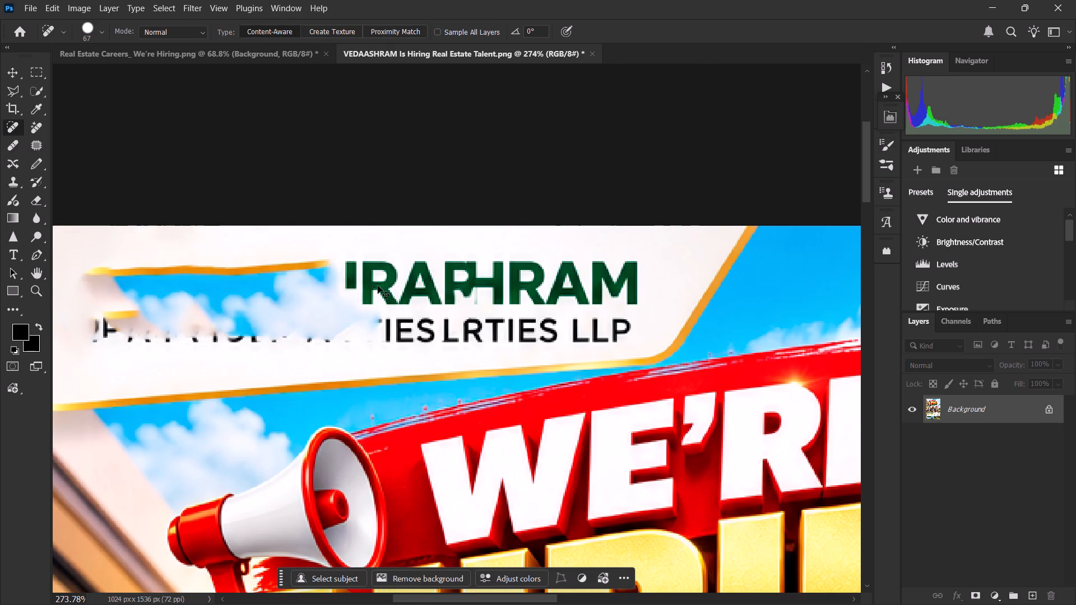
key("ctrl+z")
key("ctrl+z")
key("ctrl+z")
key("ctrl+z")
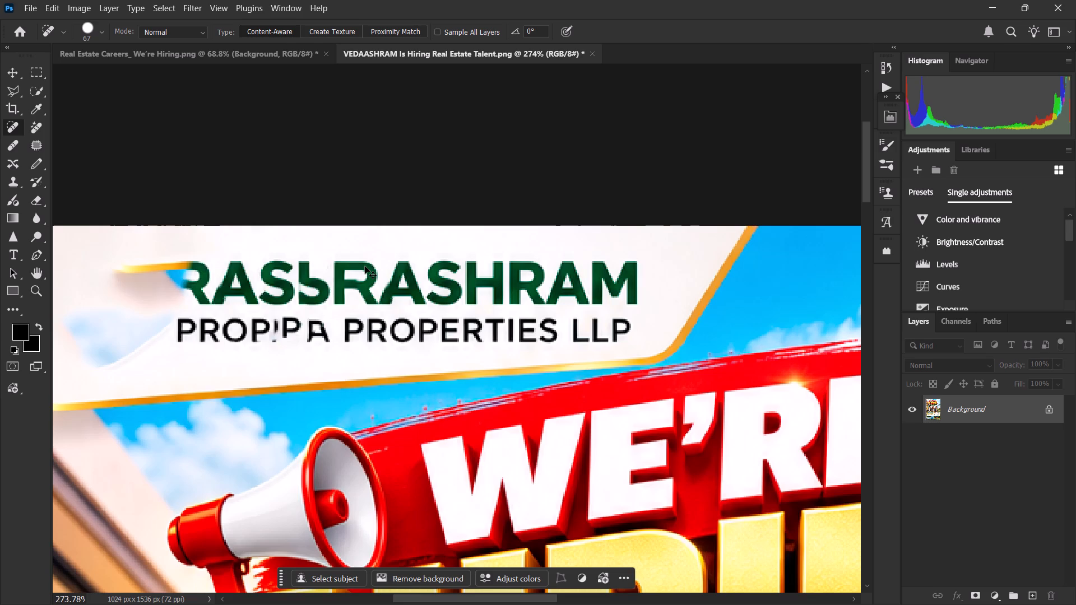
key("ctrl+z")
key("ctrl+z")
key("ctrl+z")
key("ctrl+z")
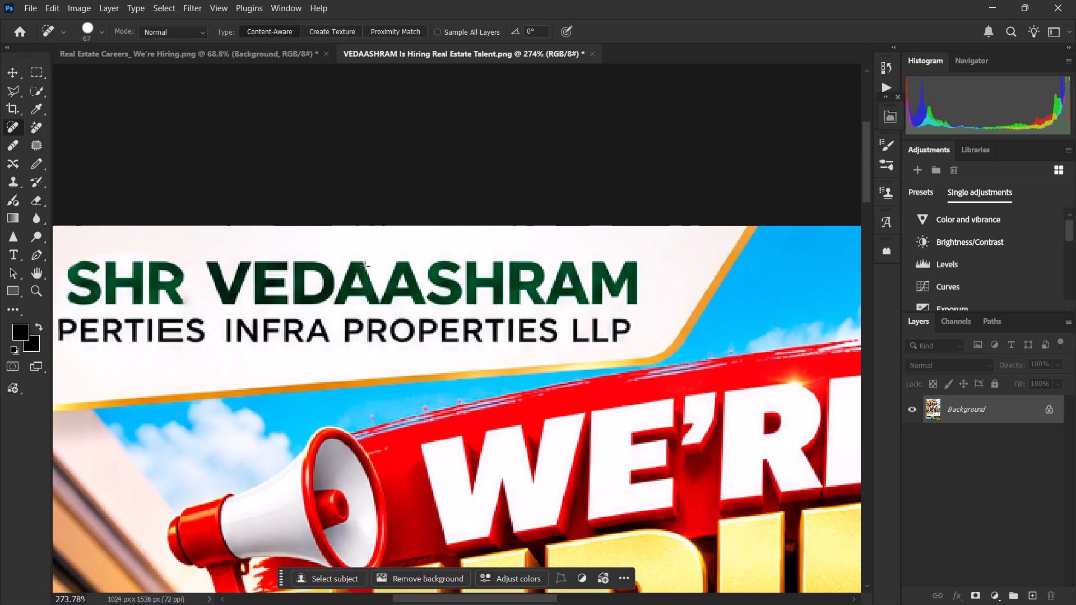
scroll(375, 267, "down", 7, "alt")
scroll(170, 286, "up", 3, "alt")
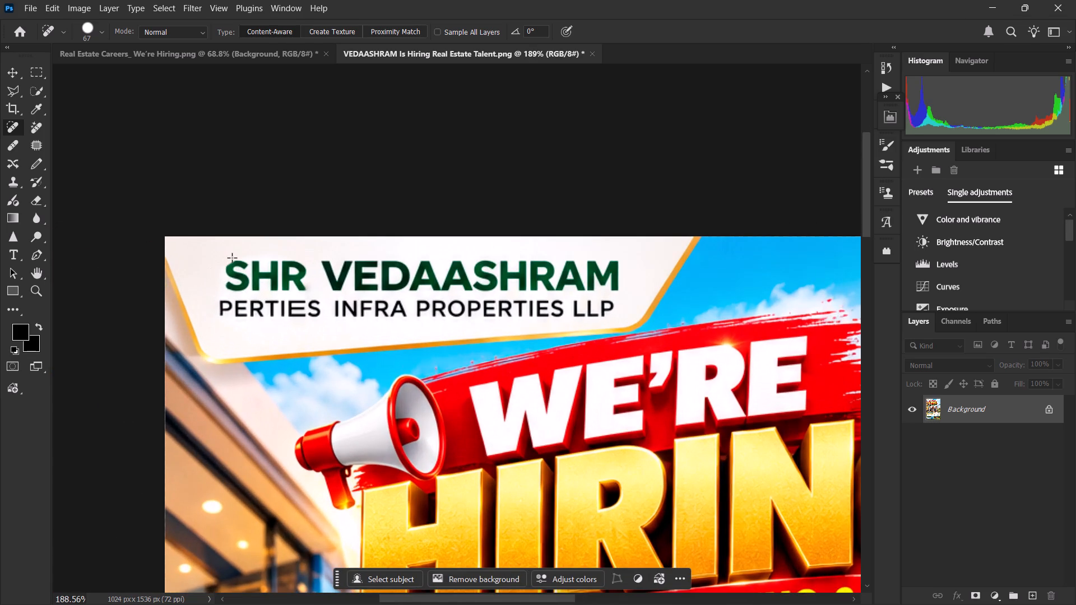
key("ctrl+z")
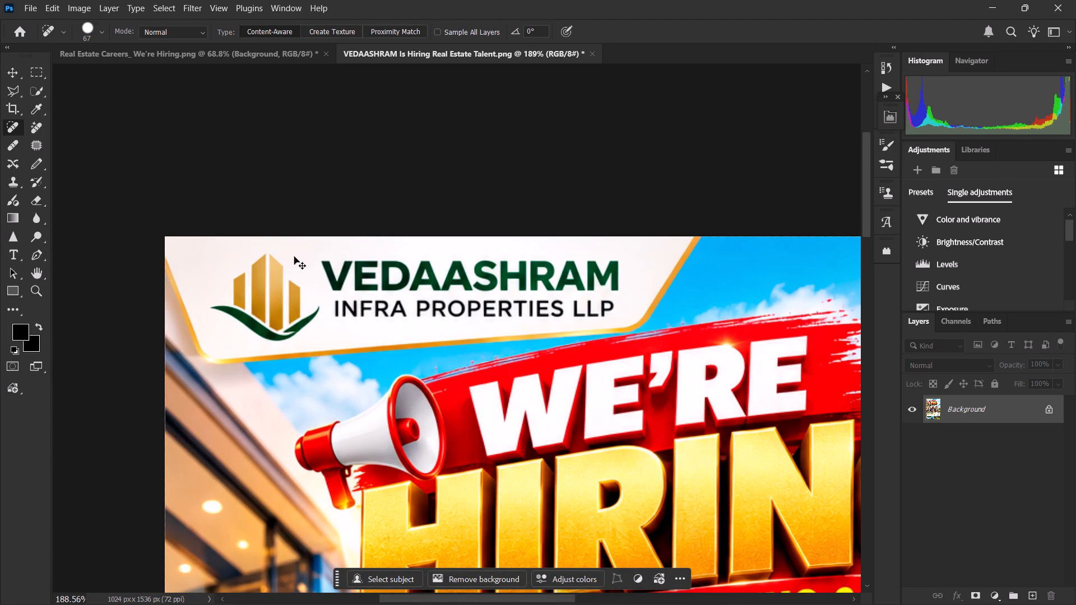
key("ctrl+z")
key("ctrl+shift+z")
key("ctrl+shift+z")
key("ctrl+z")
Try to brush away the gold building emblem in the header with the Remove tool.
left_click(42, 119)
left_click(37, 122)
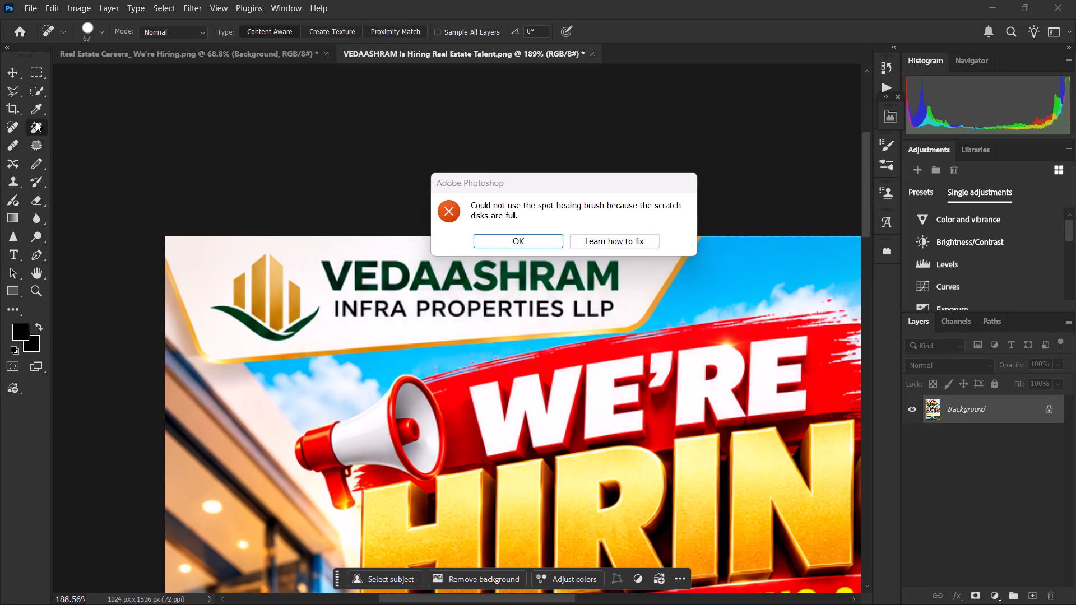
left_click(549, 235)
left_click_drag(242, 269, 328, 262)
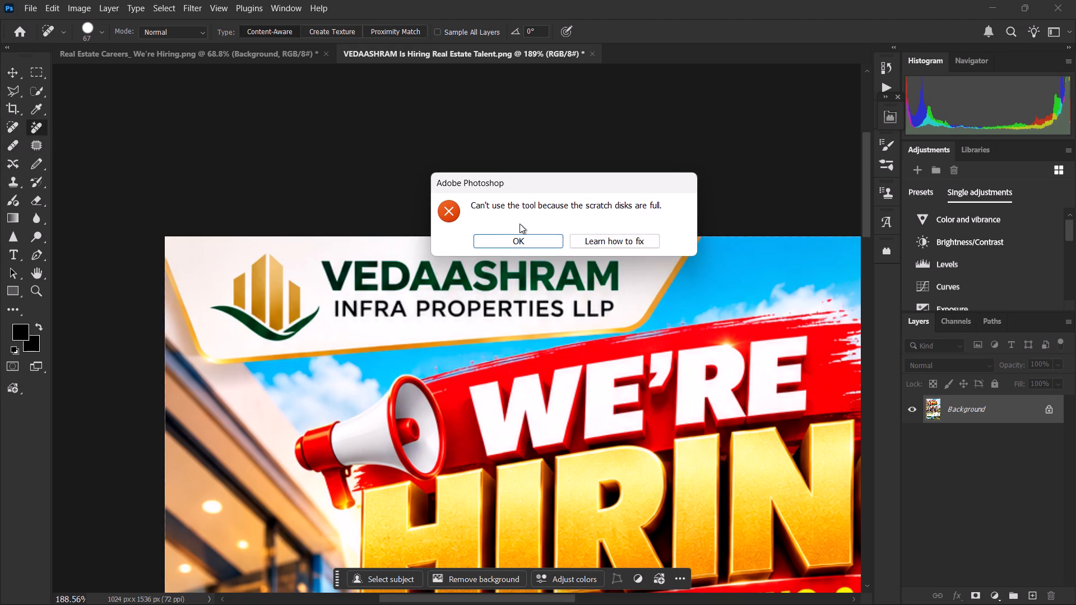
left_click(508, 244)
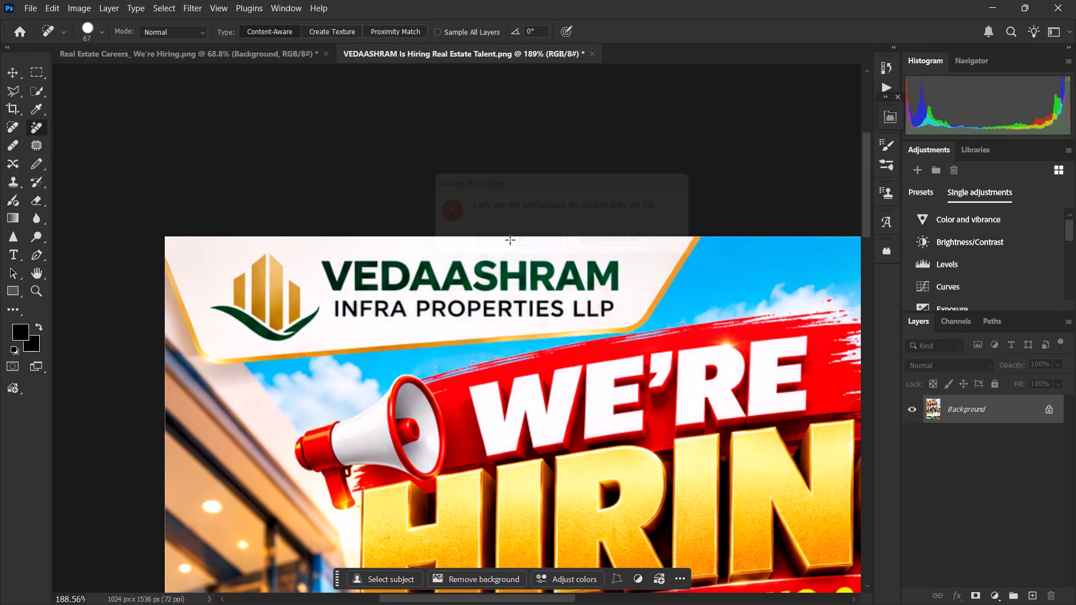
Switch to File Explorer and open the user account's AppData > Local > Temp folder.
key("super+r")
key("Down")
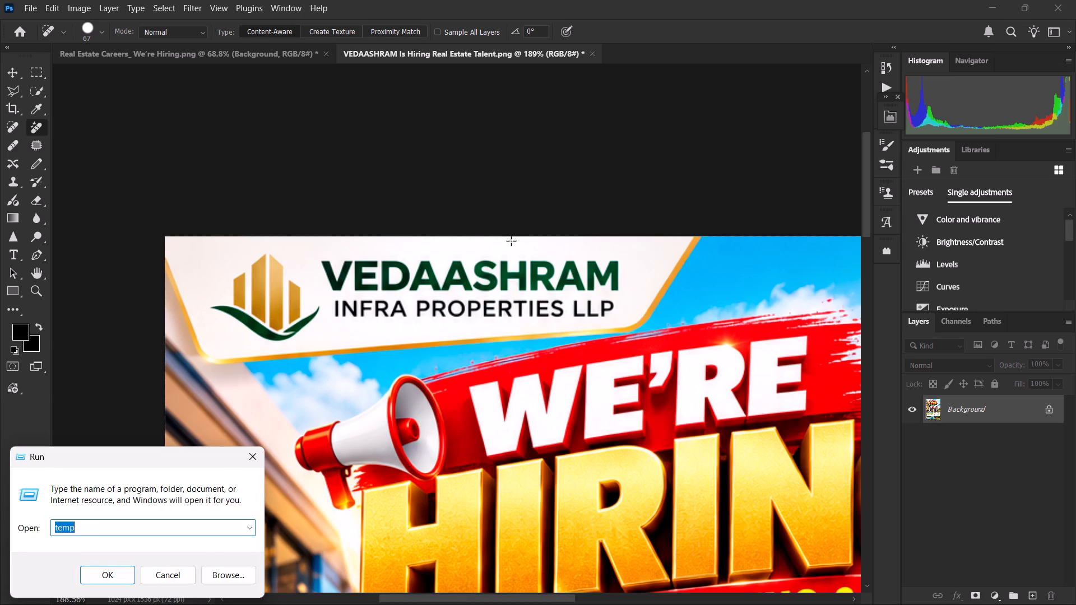
key("Down")
key("Return")
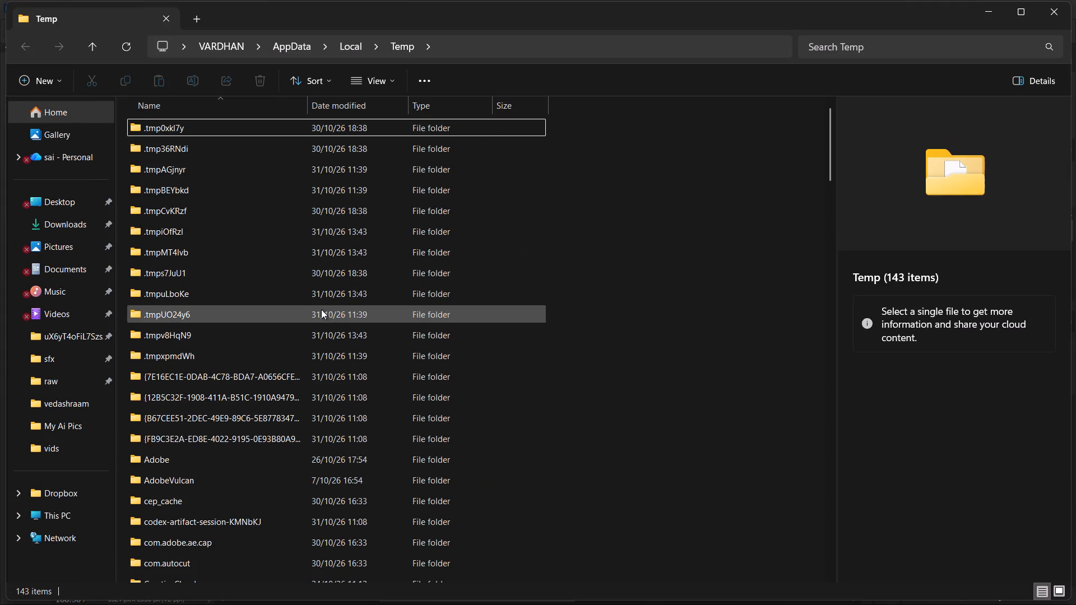
Delete all contents of the Temp folder, skipping every item in use and cancelling at the folder that requires permission.
left_click(321, 309)
key("ctrl+a")
key("Delete")
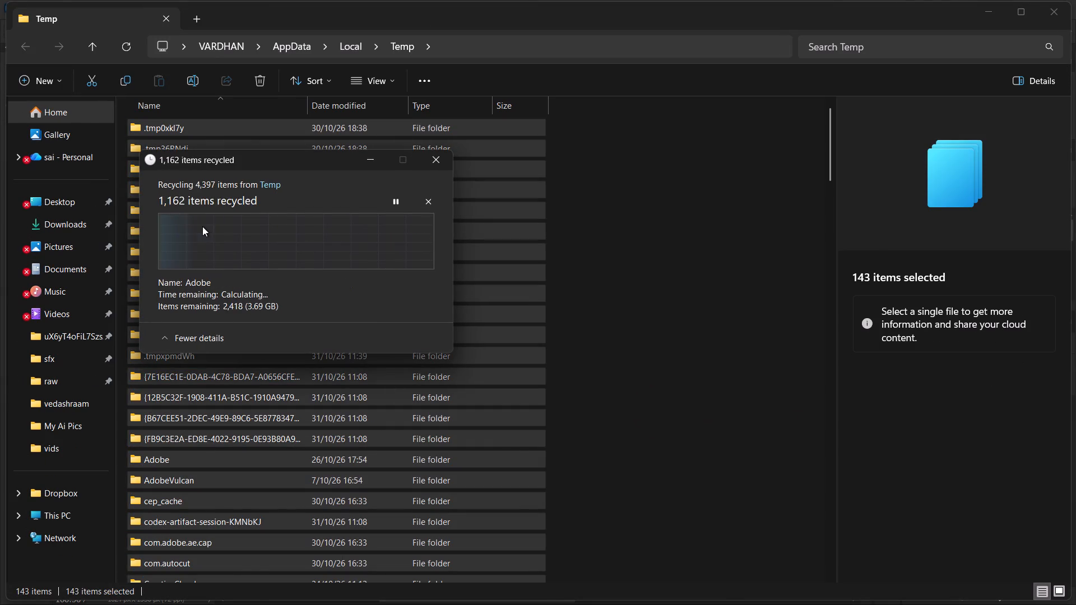
left_click(228, 276)
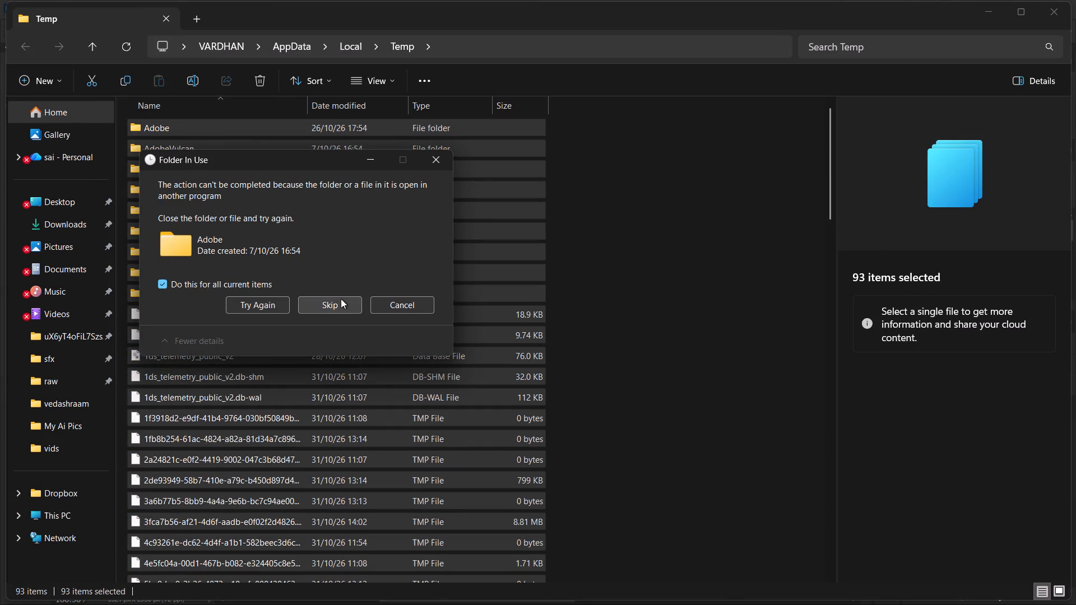
left_click(337, 299)
left_click(258, 274)
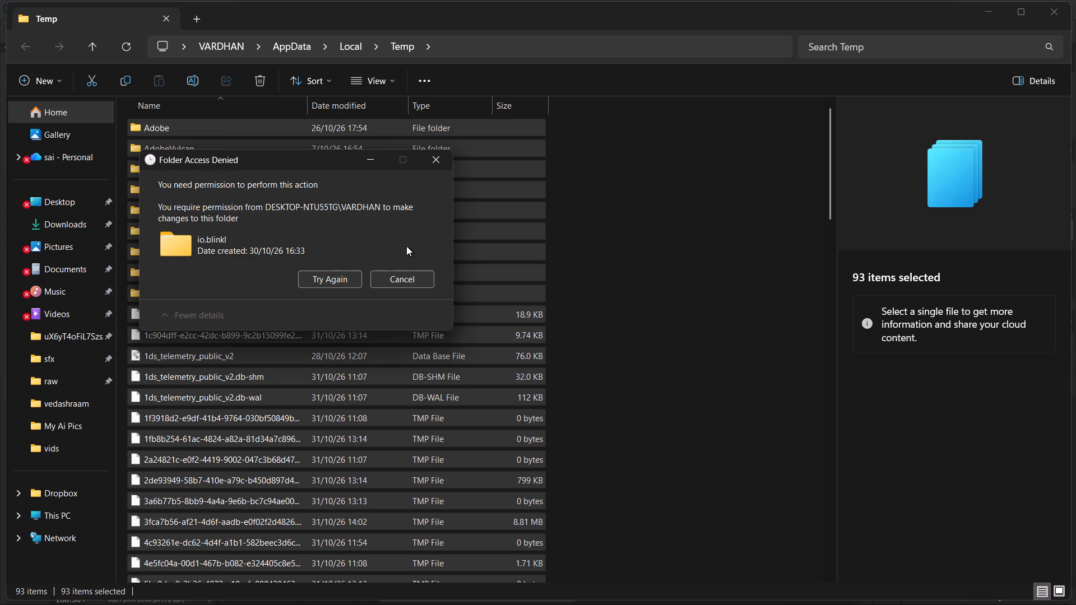
left_click(434, 162)
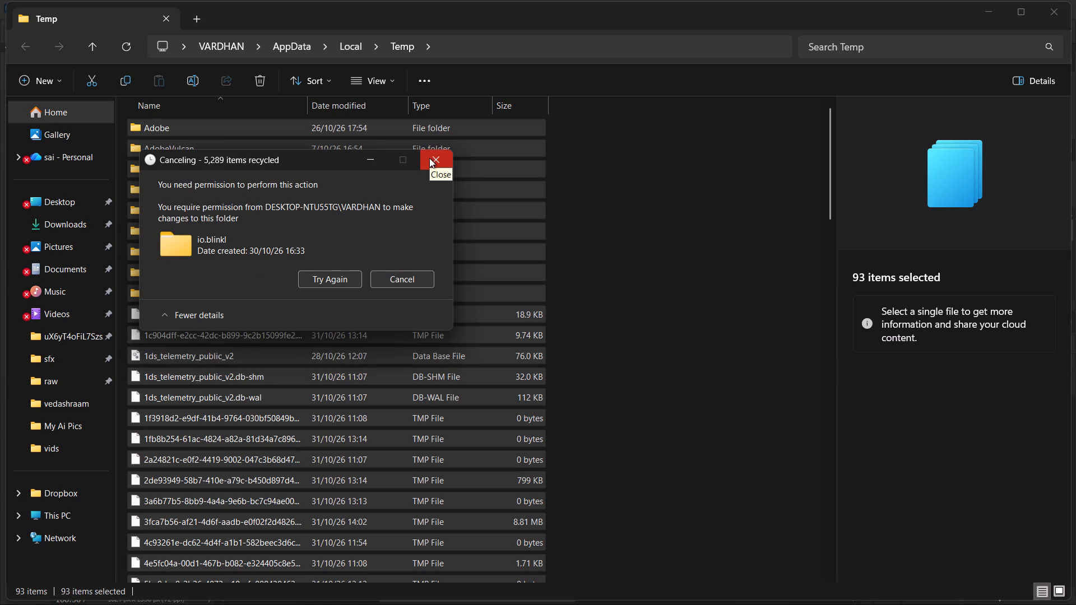
left_click(429, 158)
Retry deleting all contents of the user account's Temp folder, cancel at the remaining io.blinkl item, and close the folder.
left_click(638, 175)
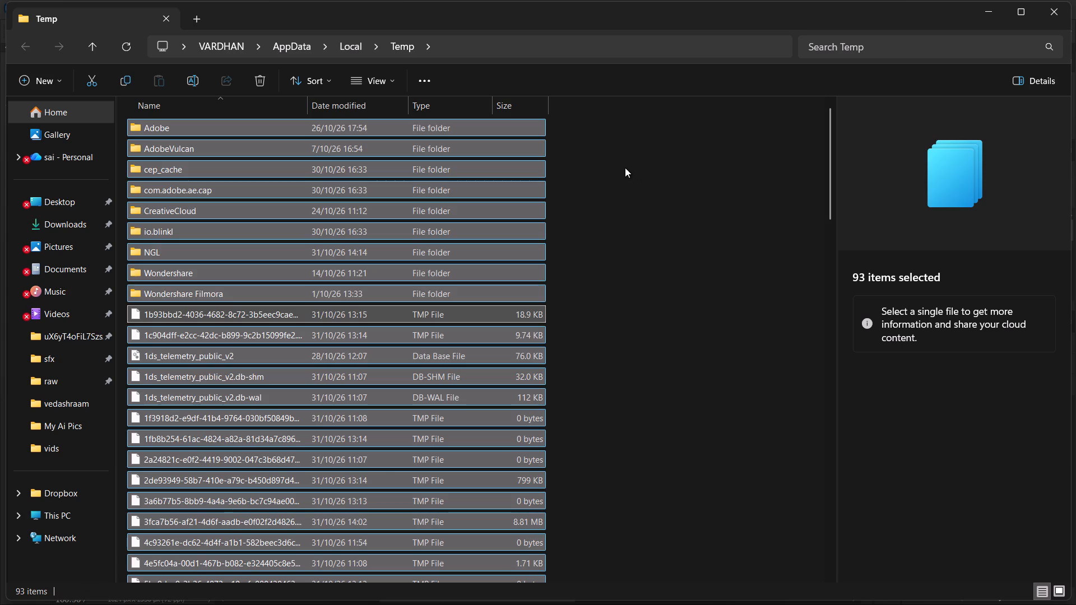
left_click(518, 199)
left_click(465, 231)
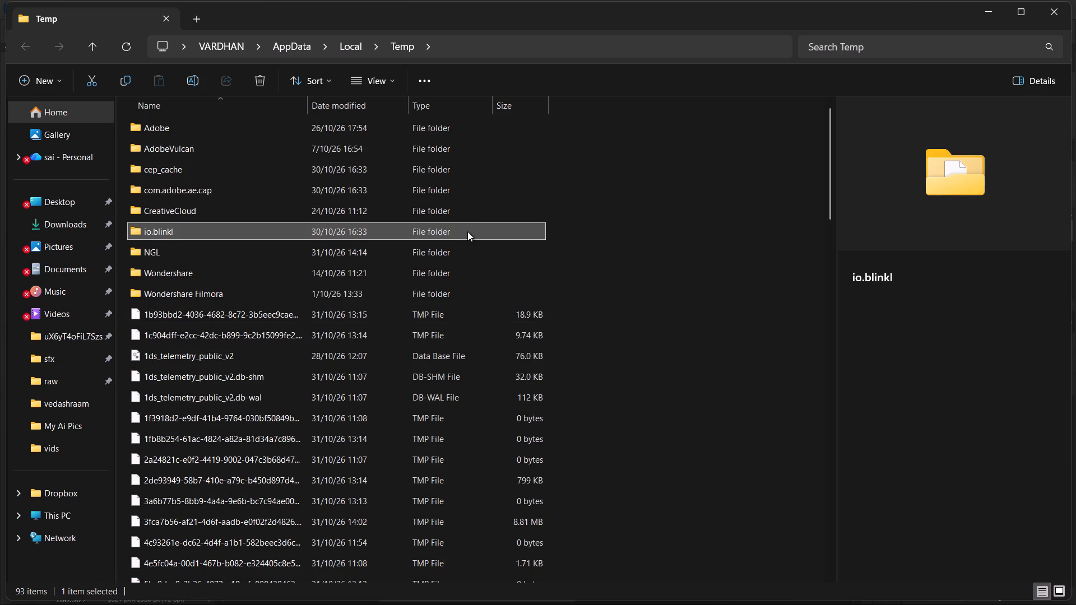
key("ctrl+a")
key("Delete")
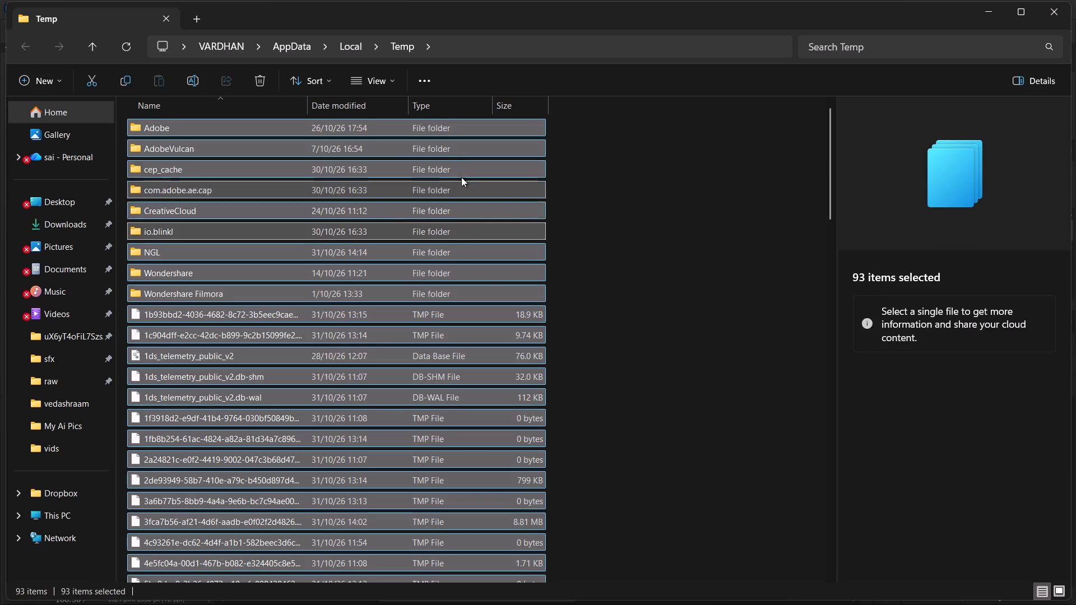
left_click_drag(439, 282, 444, 273)
left_click(557, 309)
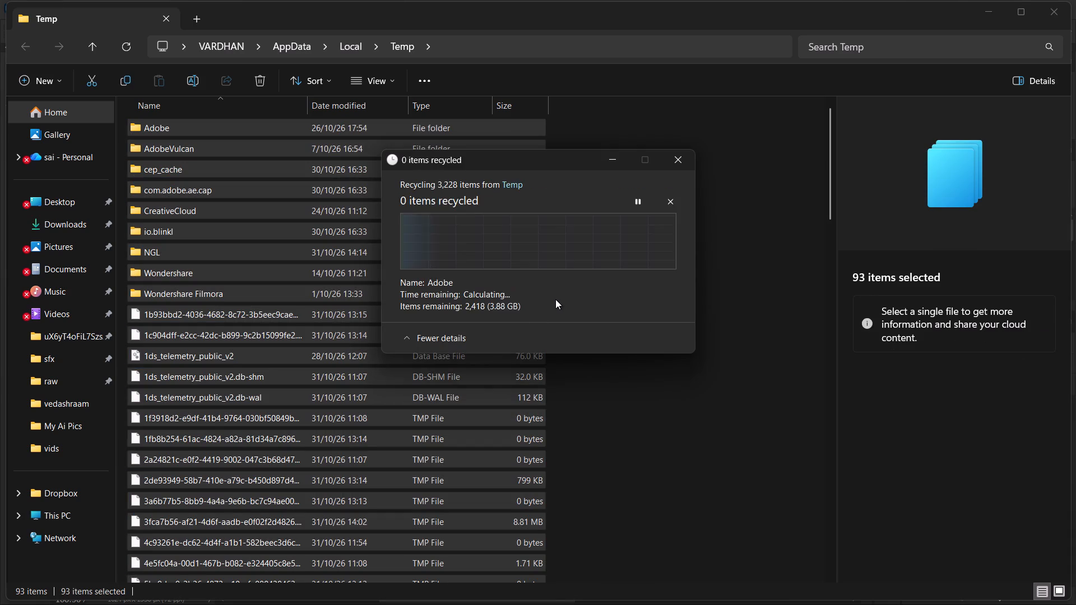
left_click(493, 278)
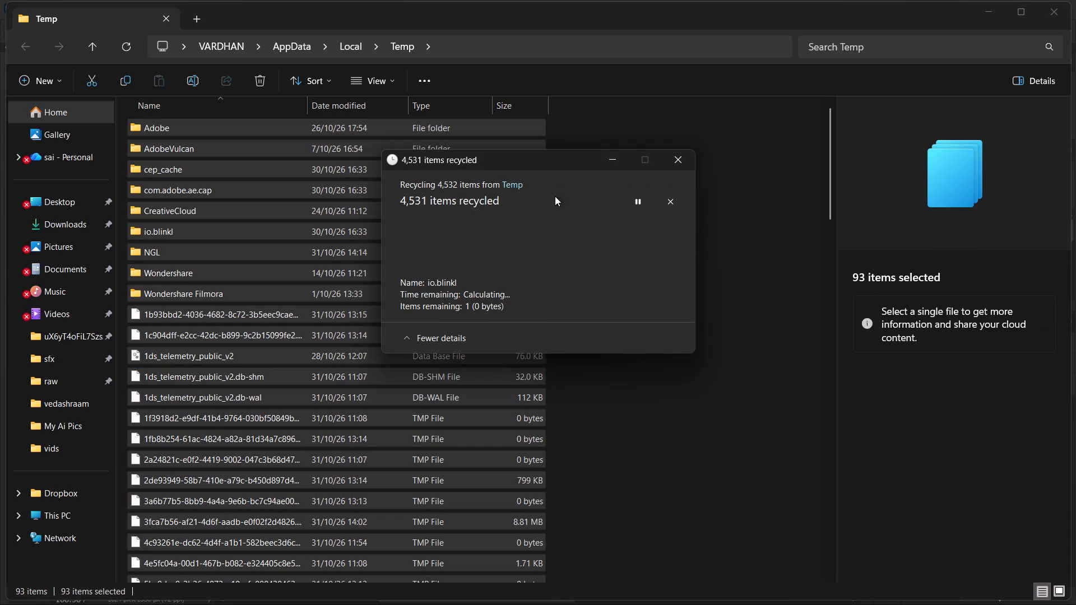
left_click(669, 163)
left_click(1065, 13)
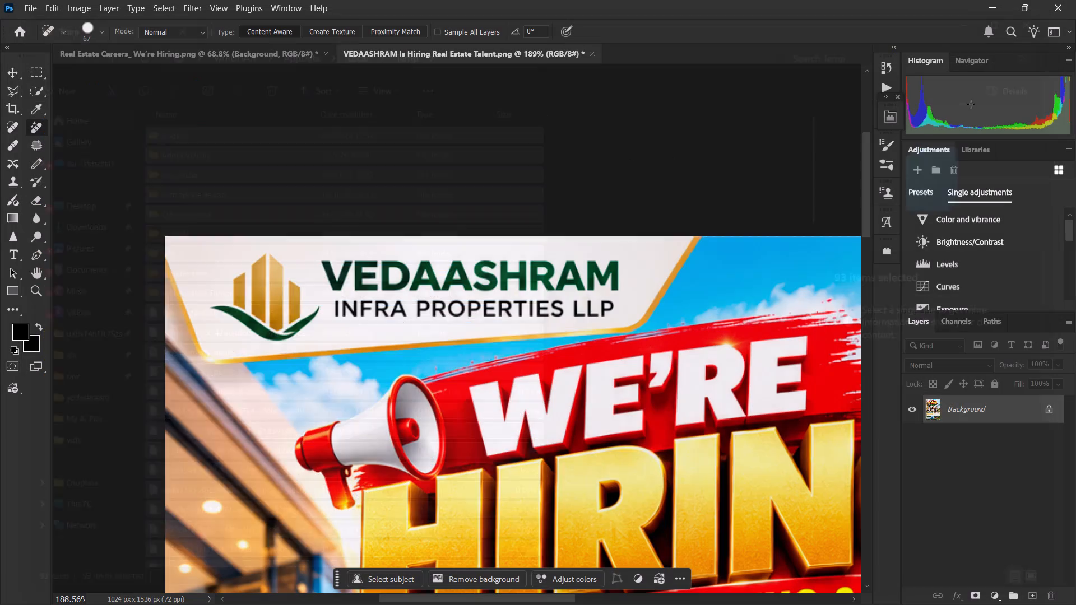
Open the C: > Windows > Temp folder, delete all its contents while skipping every item in use, and close it.
key("super+r")
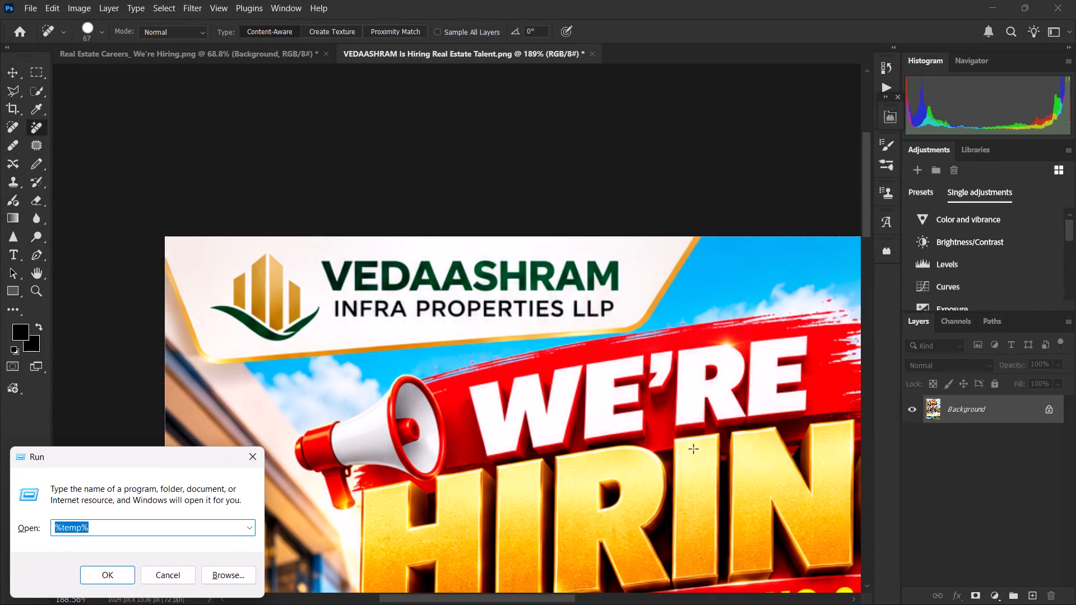
key("Down")
key("Down")
key("Return")
key("ctrl+a")
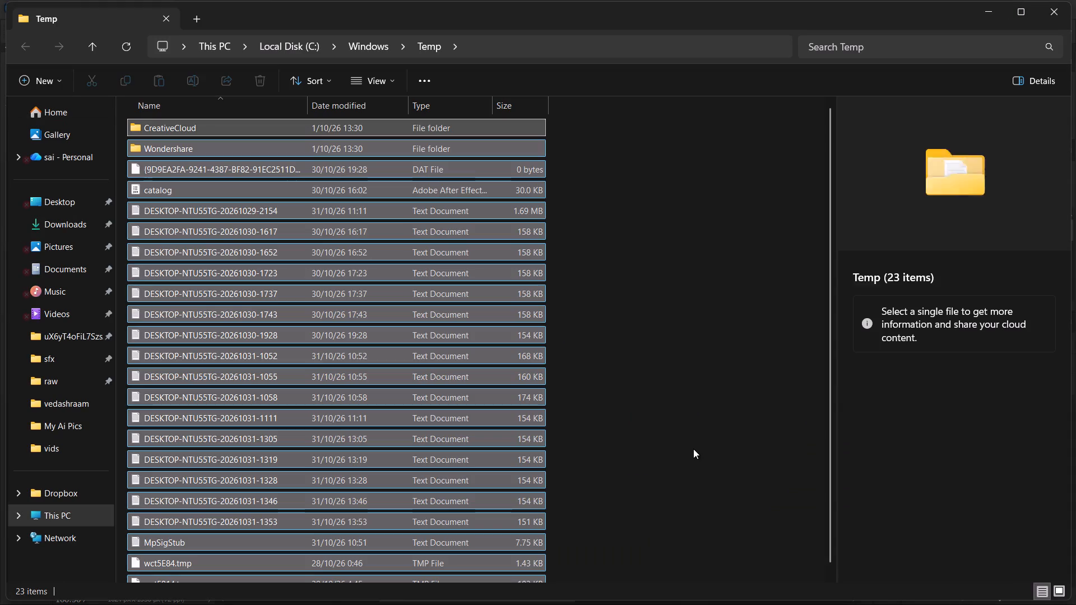
key("Delete")
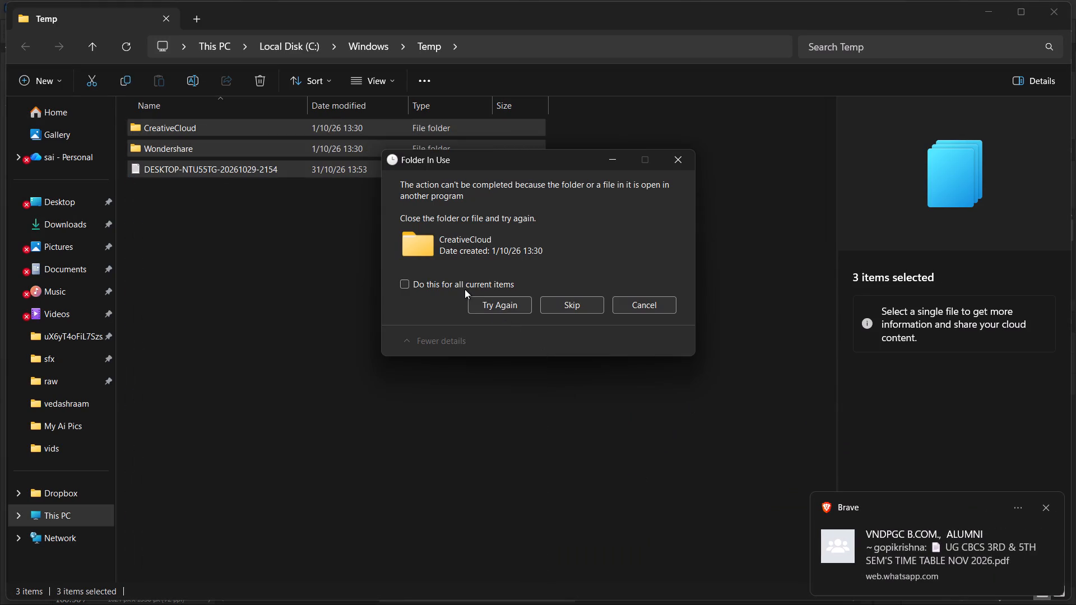
left_click(465, 289)
left_click(568, 310)
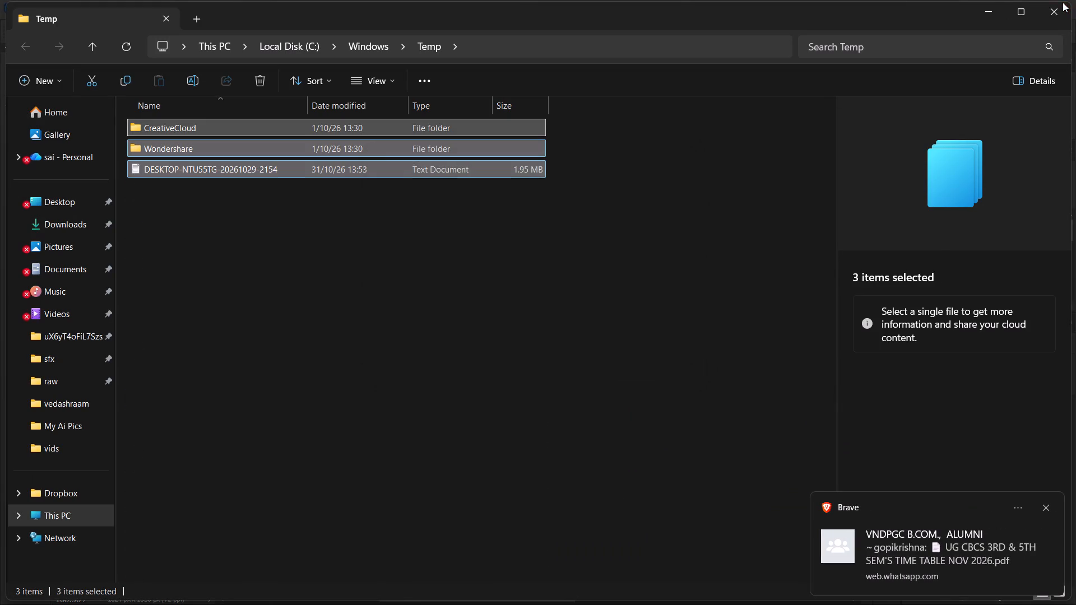
left_click(1057, 7)
Open the Windows Prefetch folder, delete all its contents while skipping the file in use, and close it.
key("super+r")
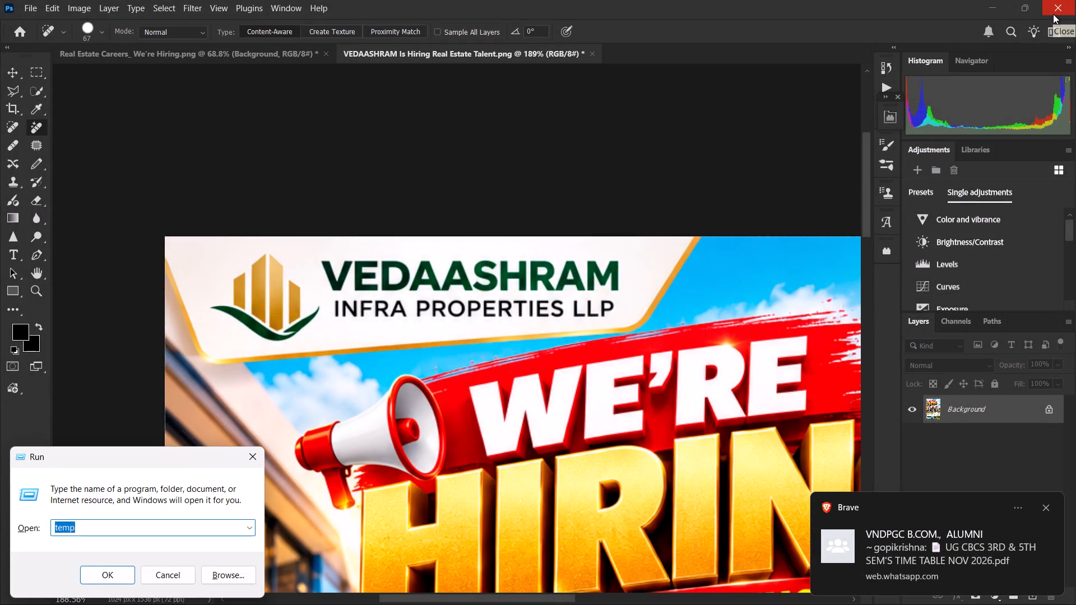
key("Left")
key("Left")
key("Down")
key("Down")
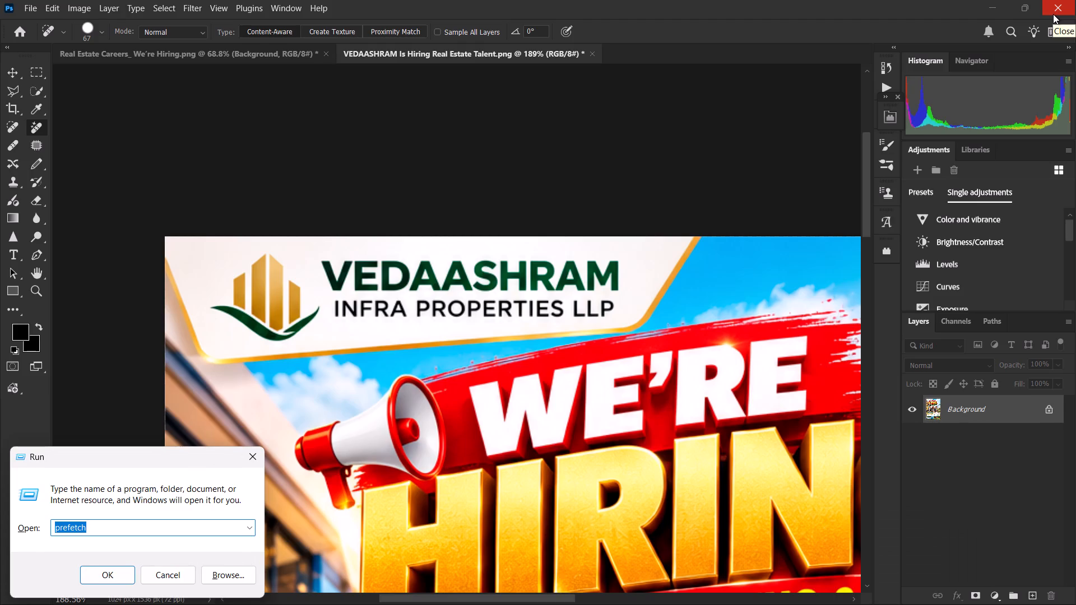
key("Return")
key("ctrl+a")
key("Delete")
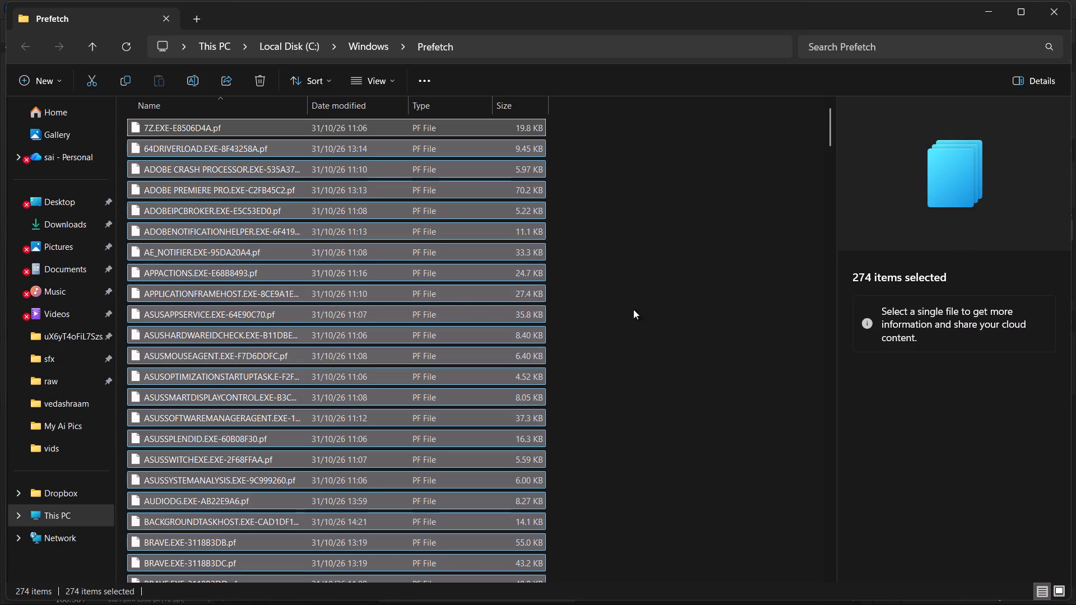
left_click(452, 287)
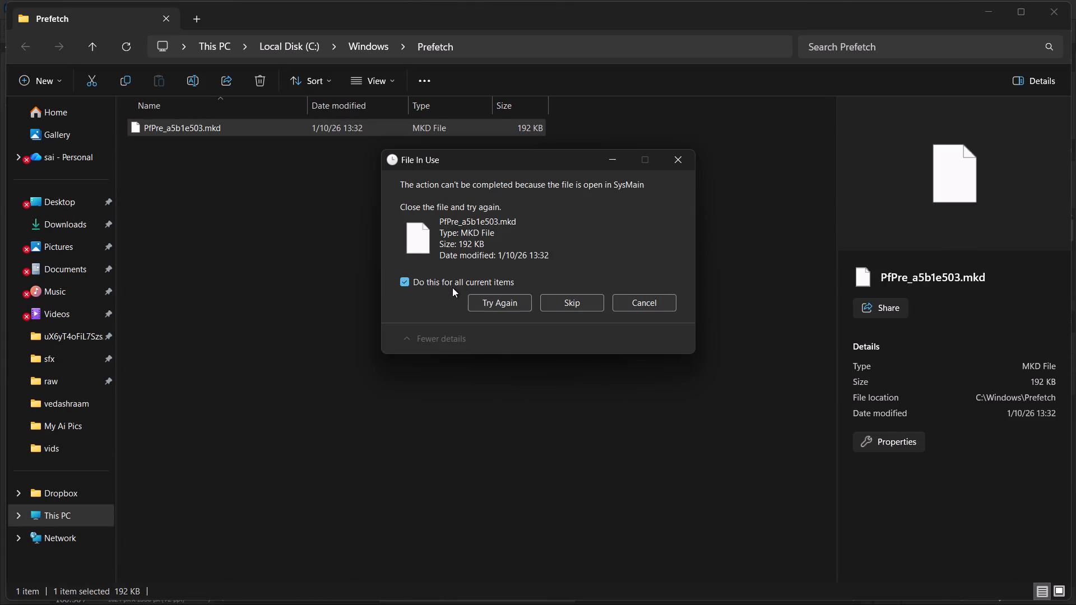
left_click(554, 306)
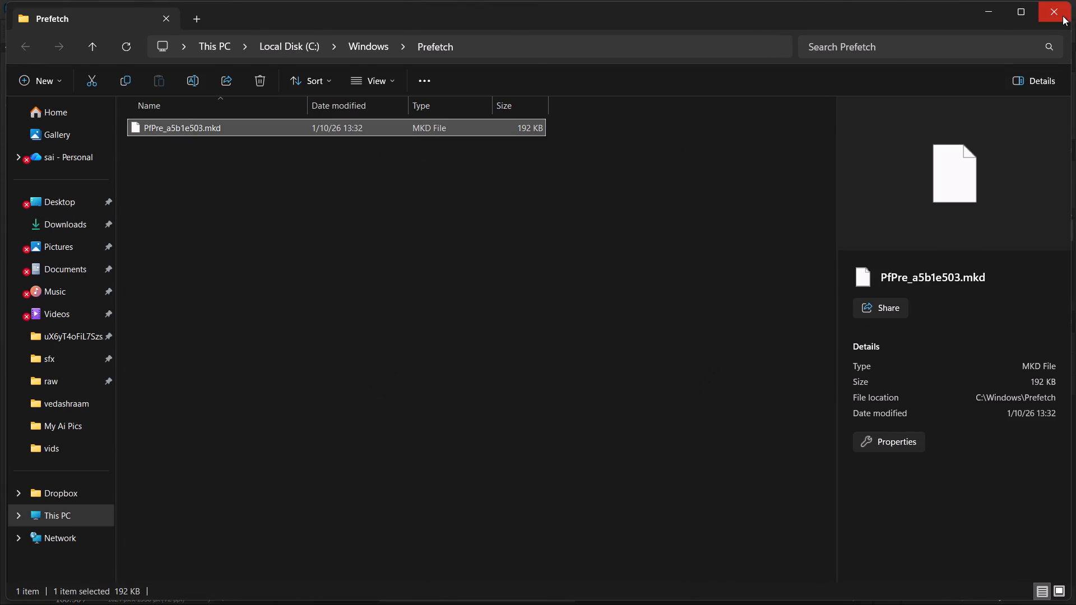
left_click(1061, 15)
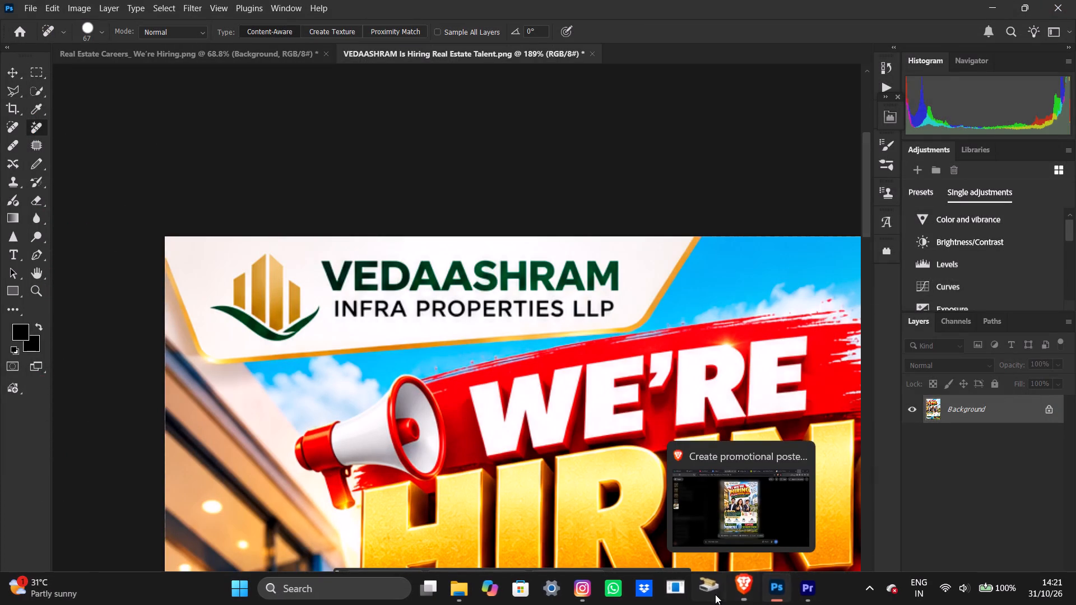
Run Disk Cleanup on drive C:, adding Recycle Bin, Delivery Optimization Files, DirectX Shader Cache and Temporary files to the deletion.
left_click(709, 594)
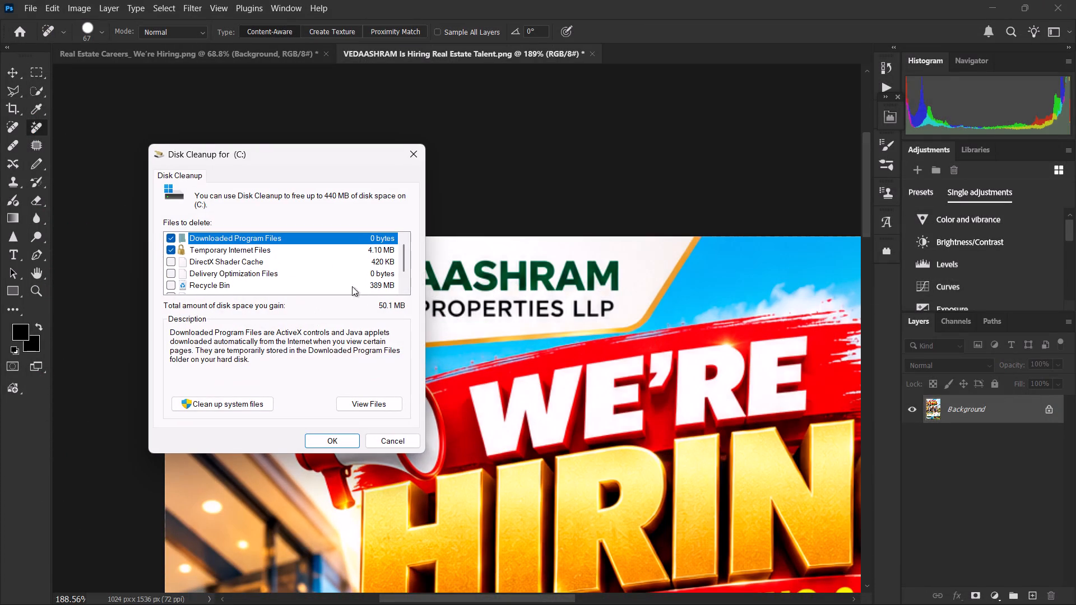
left_click(172, 283)
left_click(170, 275)
left_click(171, 261)
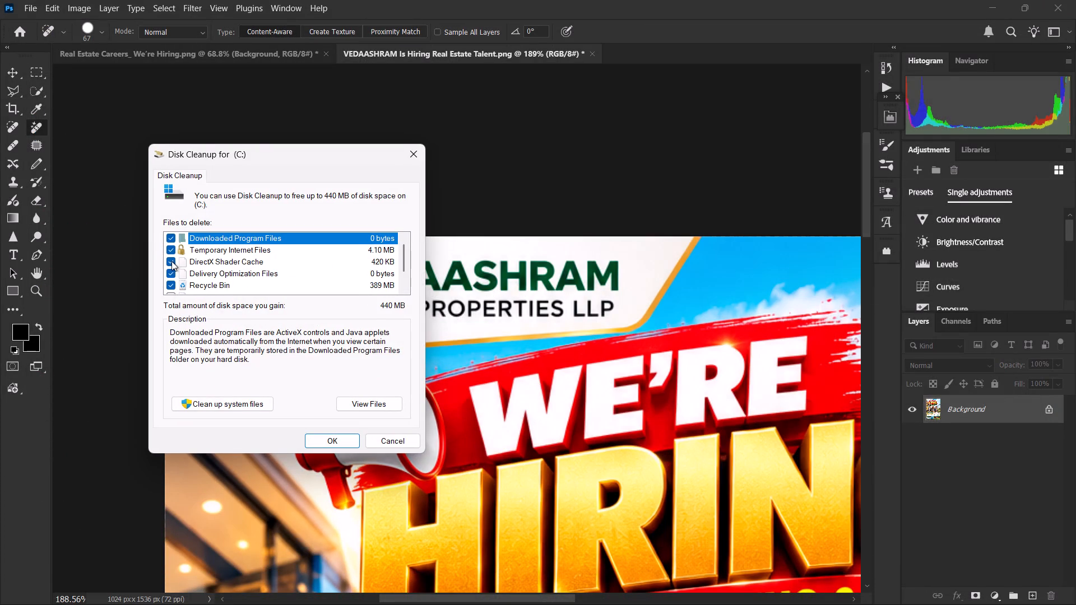
scroll(175, 263, "down", 2)
left_click(170, 271)
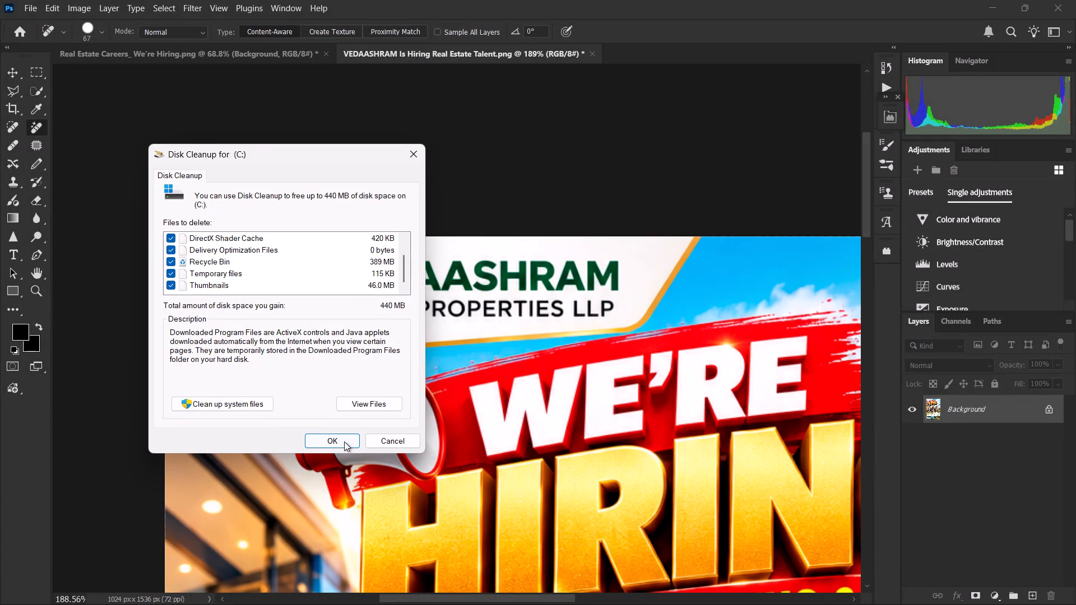
left_click(344, 441)
left_click(541, 319)
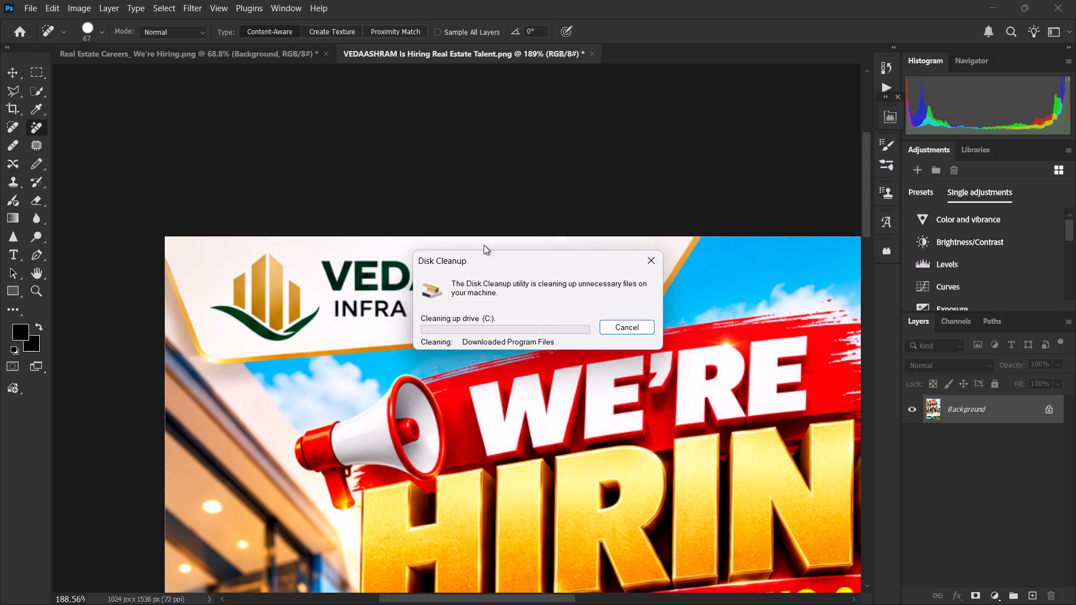
left_click_drag(506, 255, 441, 158)
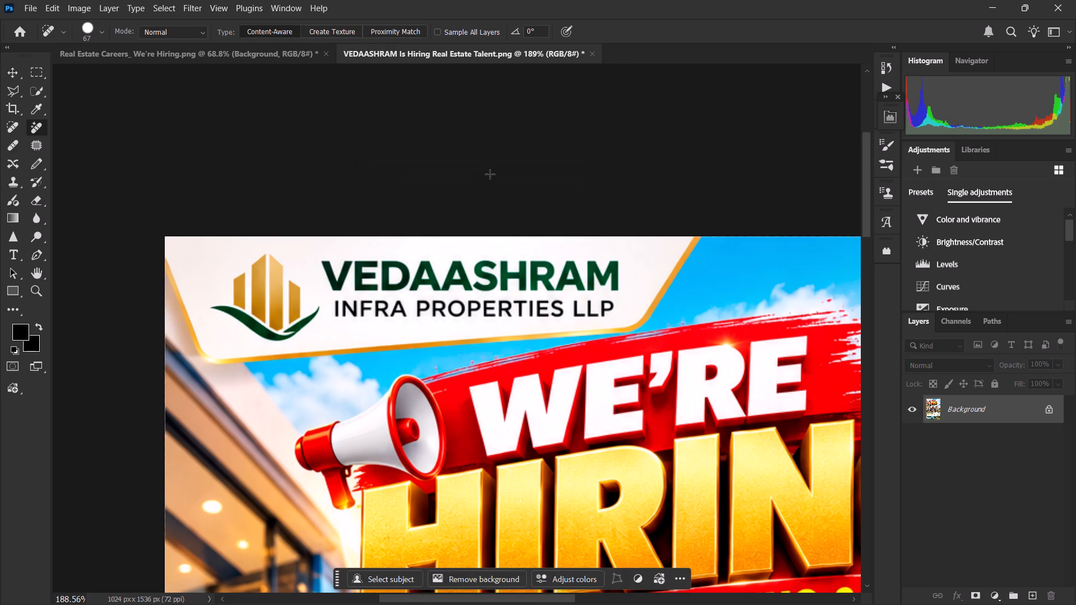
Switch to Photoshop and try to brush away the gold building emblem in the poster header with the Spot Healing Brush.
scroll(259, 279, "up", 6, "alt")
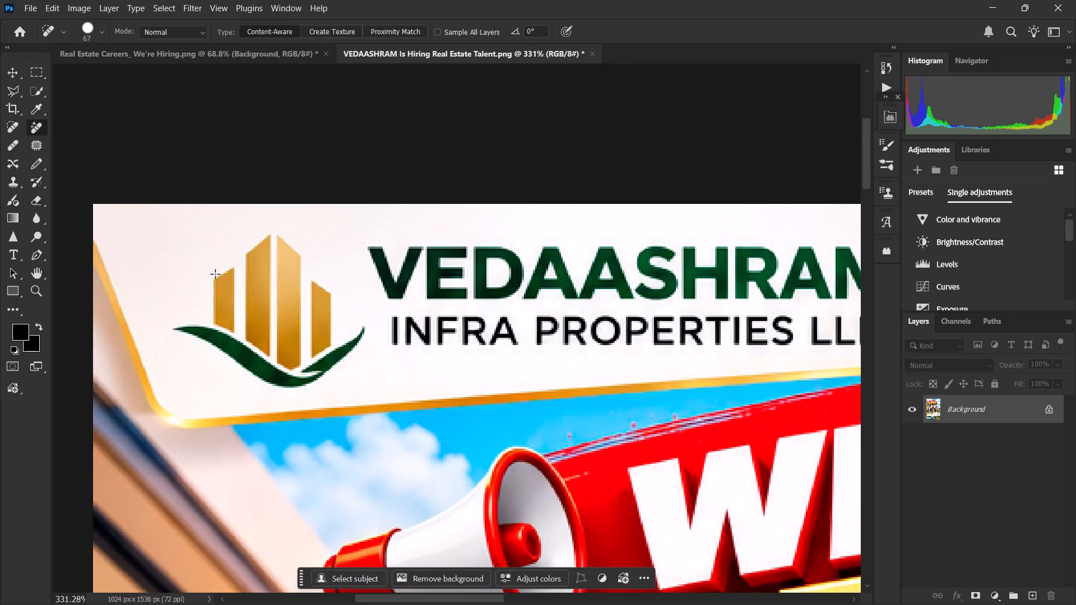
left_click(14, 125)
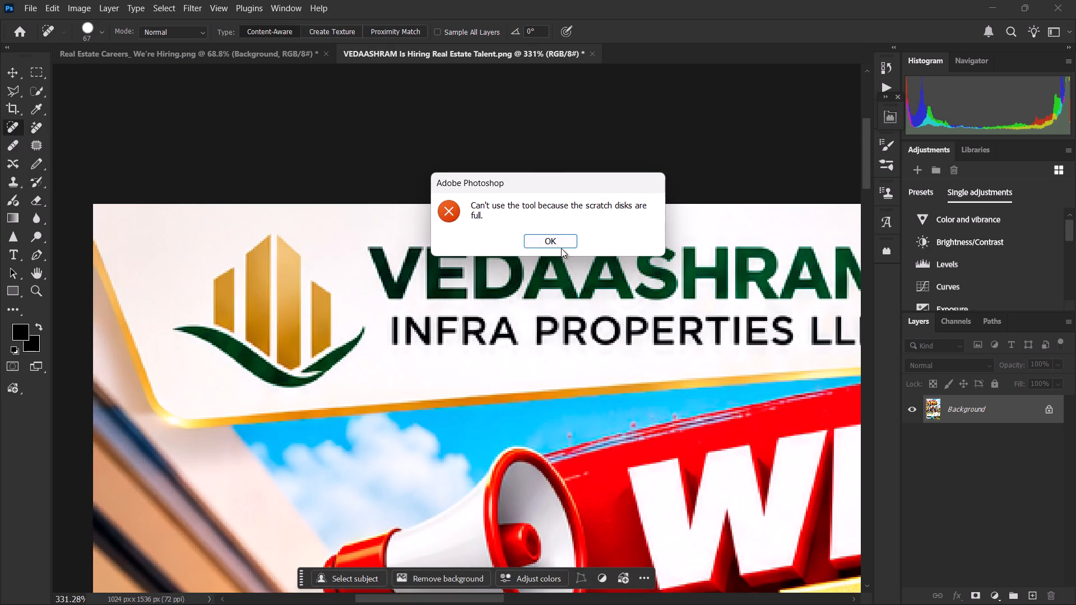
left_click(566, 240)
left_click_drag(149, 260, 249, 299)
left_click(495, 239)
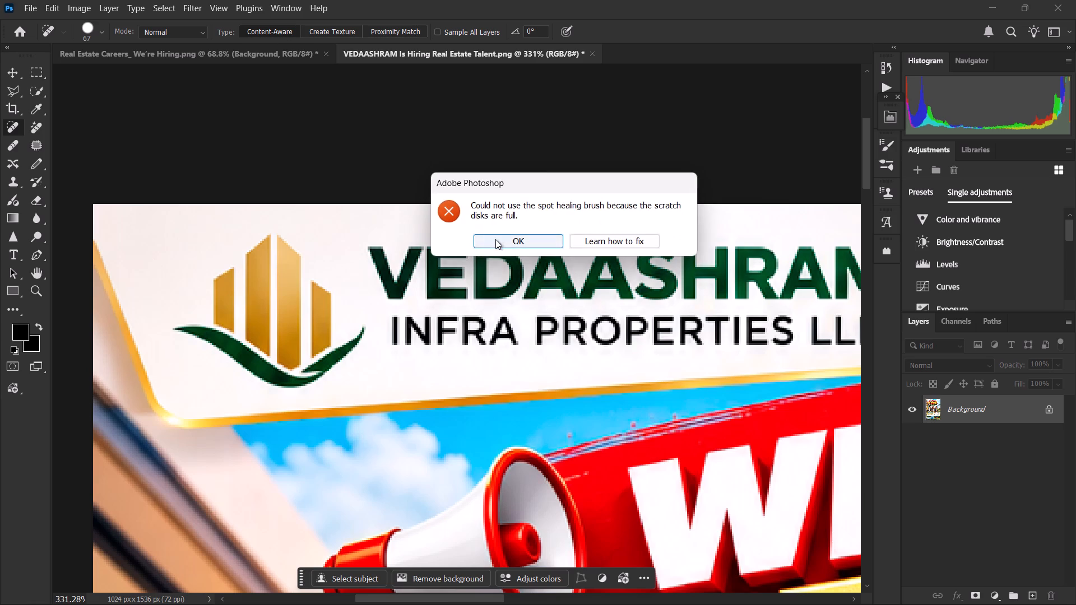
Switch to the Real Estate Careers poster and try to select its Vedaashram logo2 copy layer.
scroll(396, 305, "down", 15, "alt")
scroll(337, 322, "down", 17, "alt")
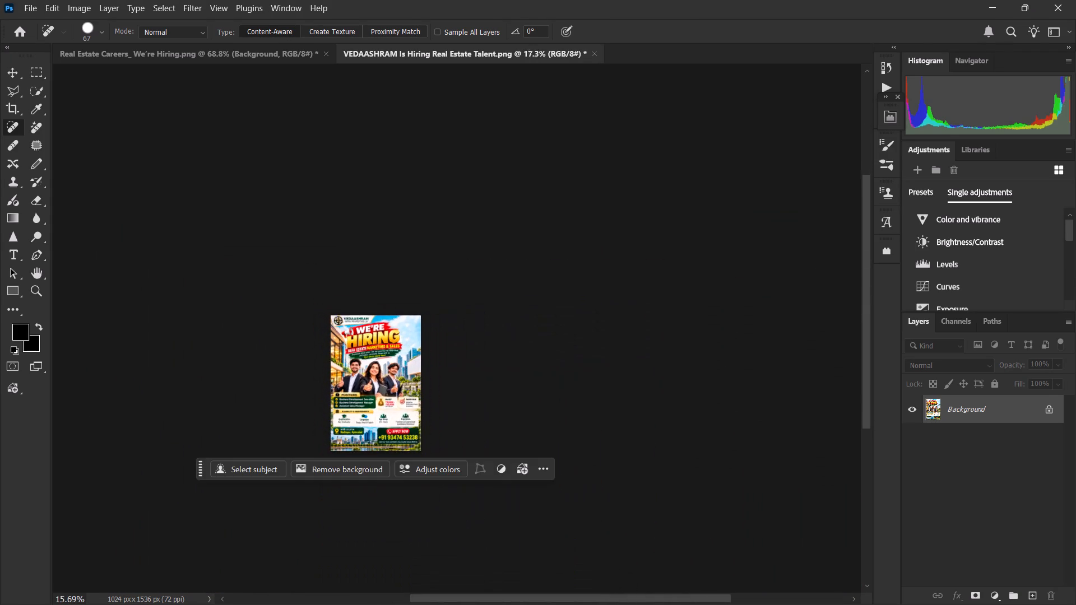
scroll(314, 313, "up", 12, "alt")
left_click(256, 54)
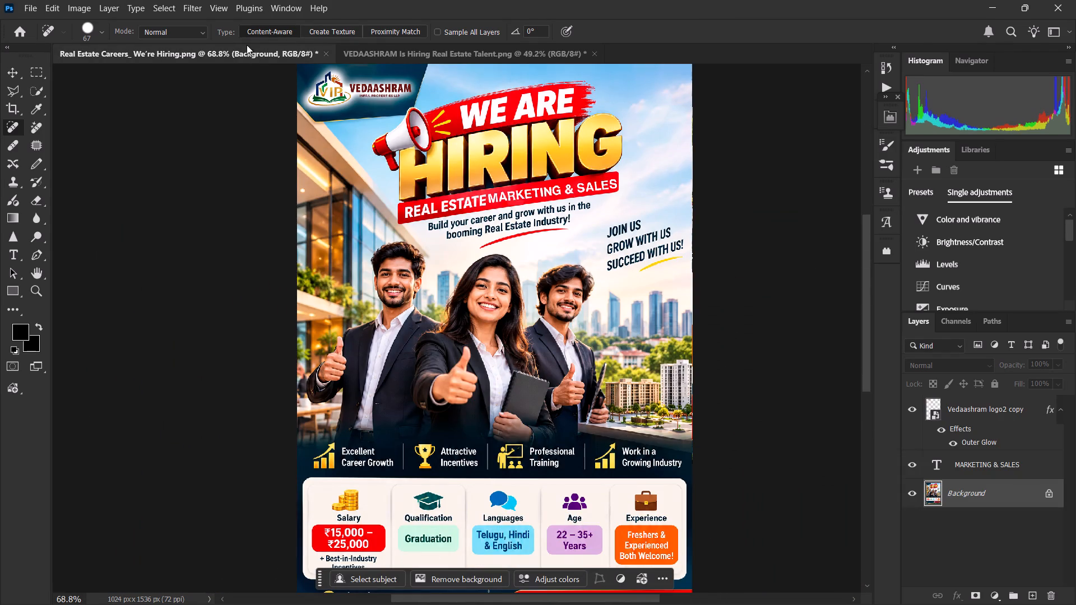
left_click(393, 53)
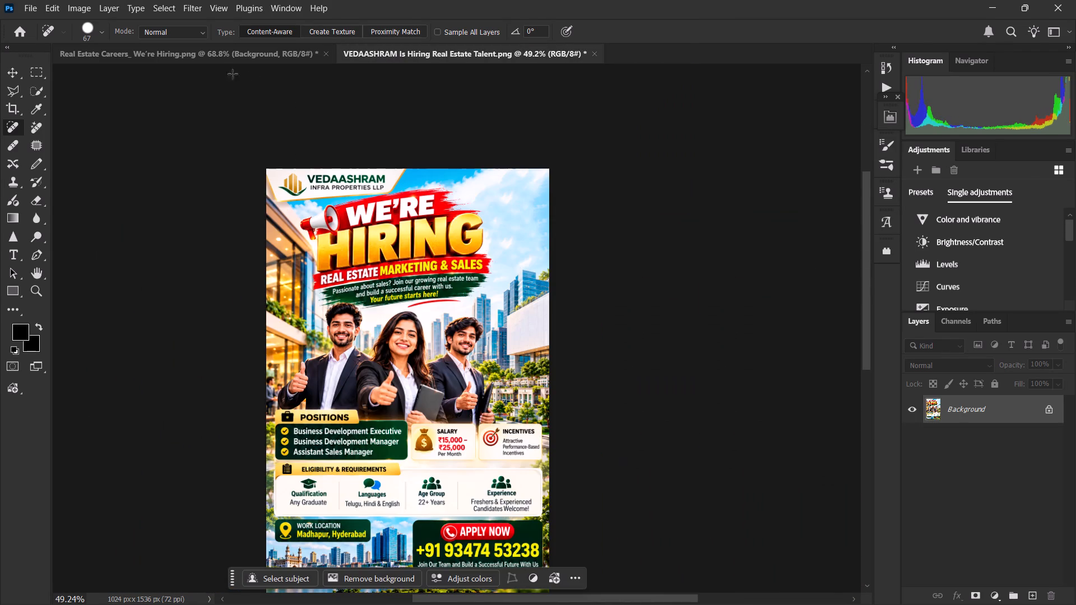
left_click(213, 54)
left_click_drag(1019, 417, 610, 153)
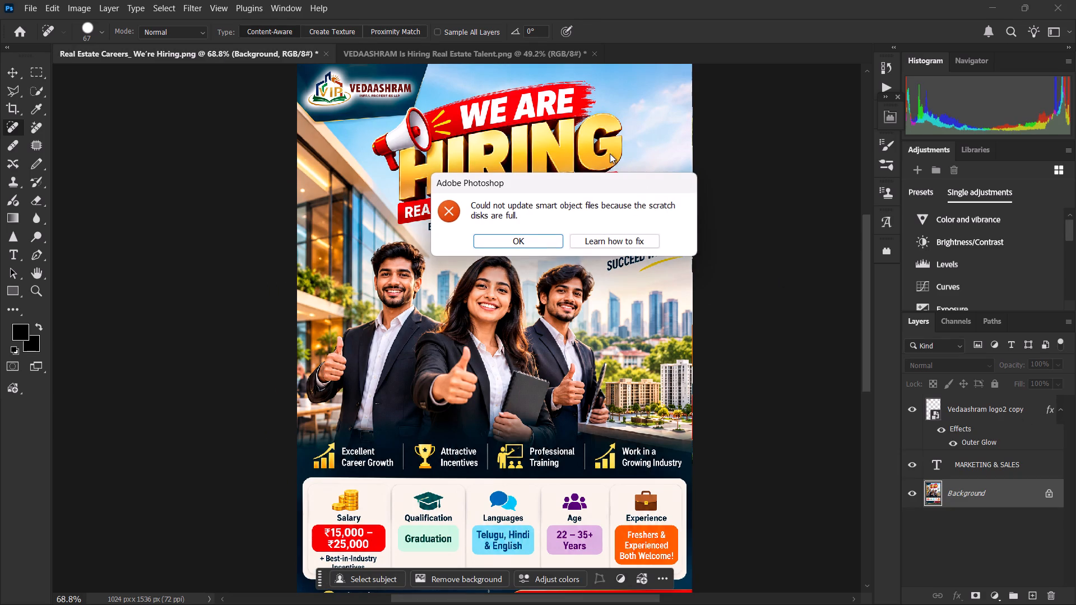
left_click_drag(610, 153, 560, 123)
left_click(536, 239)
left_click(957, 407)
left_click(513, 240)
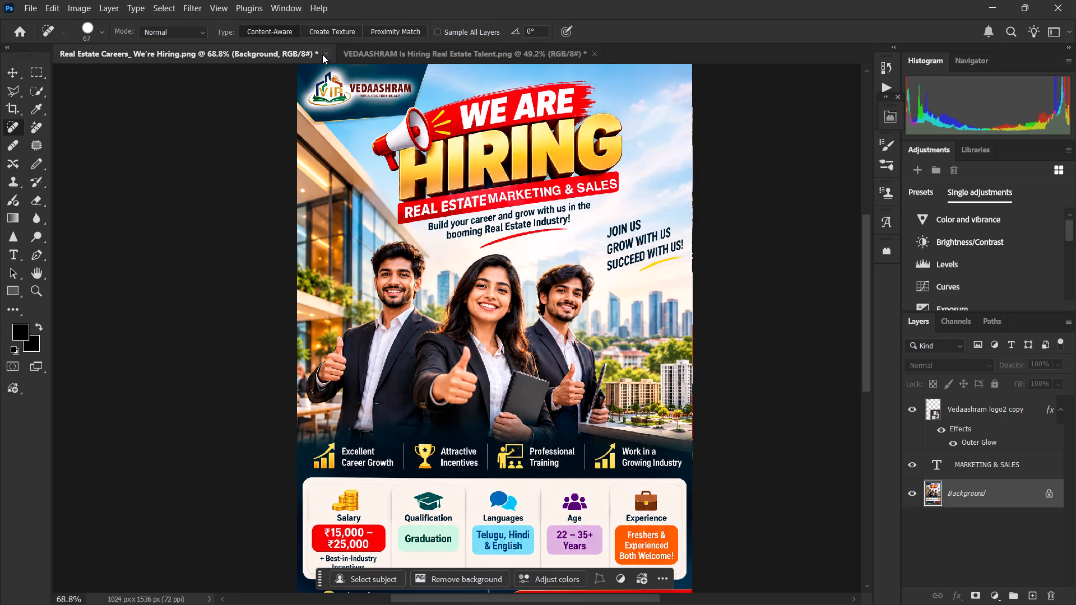
Close the Real Estate Careers document without saving its changes.
left_click(322, 54)
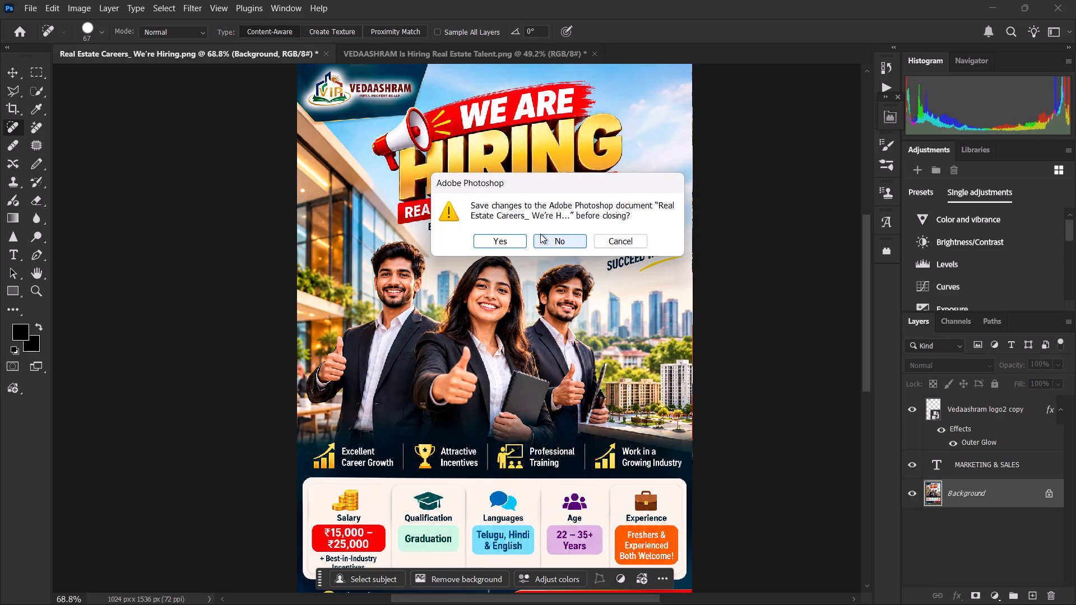
left_click(541, 234)
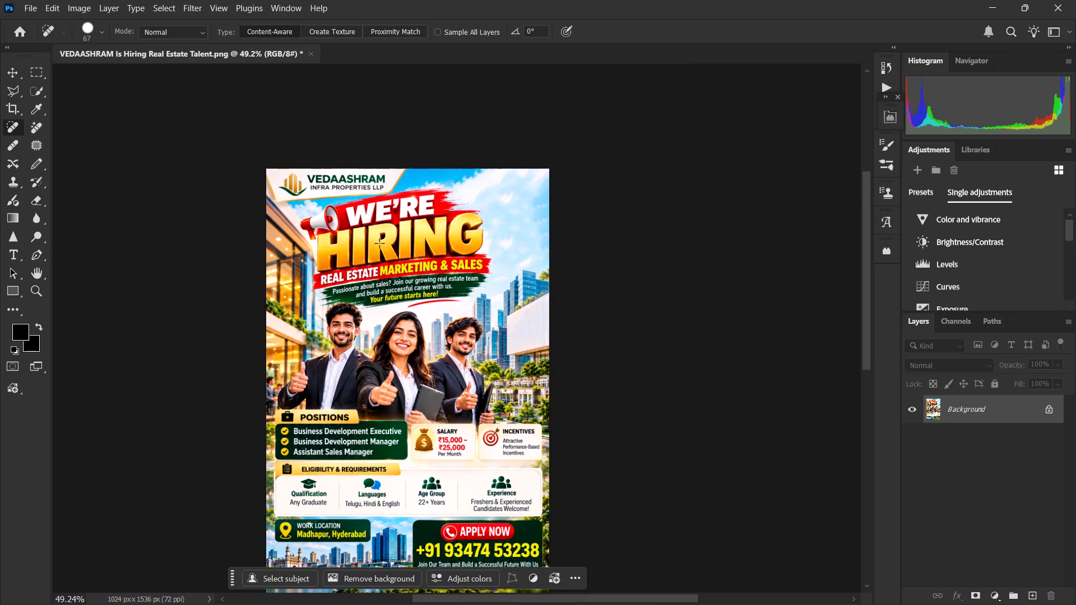
Brush over the gold building emblem and the VEDAASHRAM INFRA PROPERTIES LLP lettering in the header with the Spot Healing Brush.
key("space")
key("space")
key("space")
key("space")
key("space")
key("space")
key("space")
key("space")
key("space")
scroll(276, 147, "up", 5)
scroll(289, 203, "up", 6)
scroll(290, 204, "down", 7)
scroll(294, 208, "up", 16, "alt")
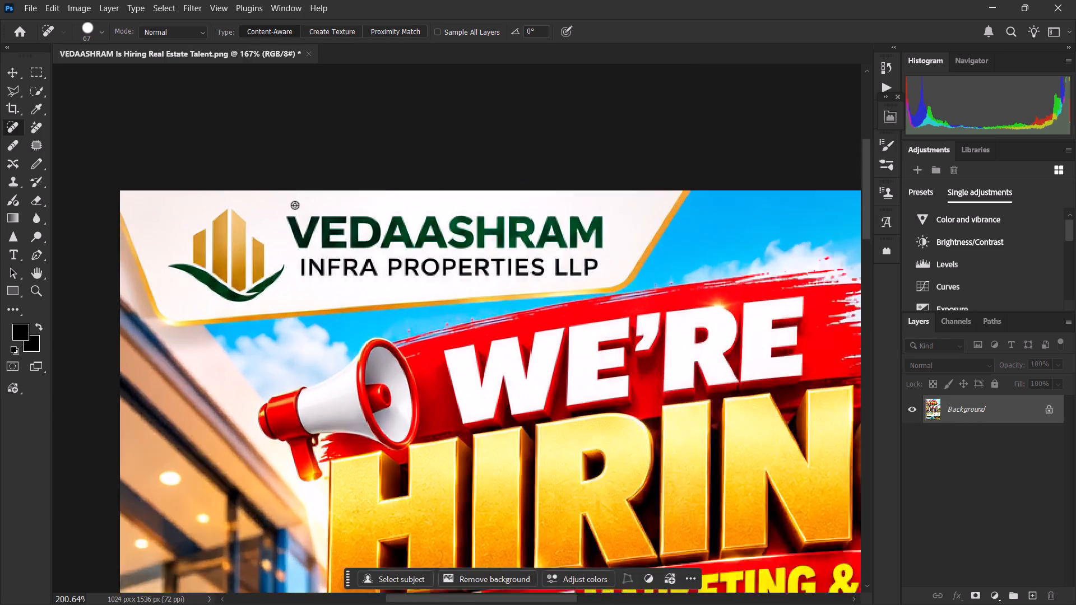
scroll(295, 205, "up", 1, "alt")
left_click_drag(205, 243, 259, 243)
left_click_drag(195, 263, 291, 272)
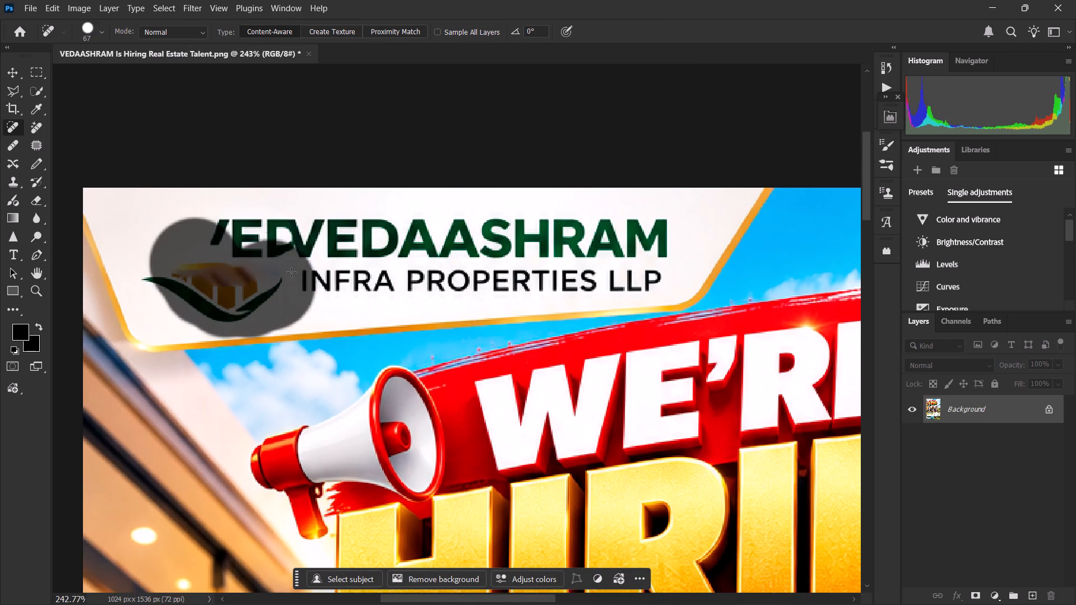
left_click_drag(291, 272, 261, 229)
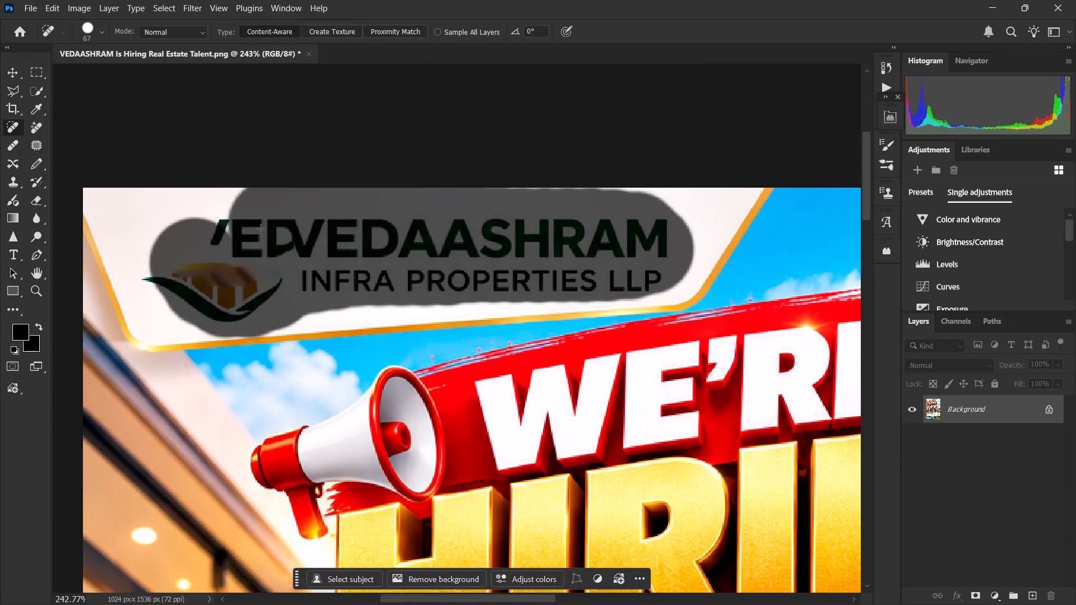
left_click_drag(261, 229, 162, 270)
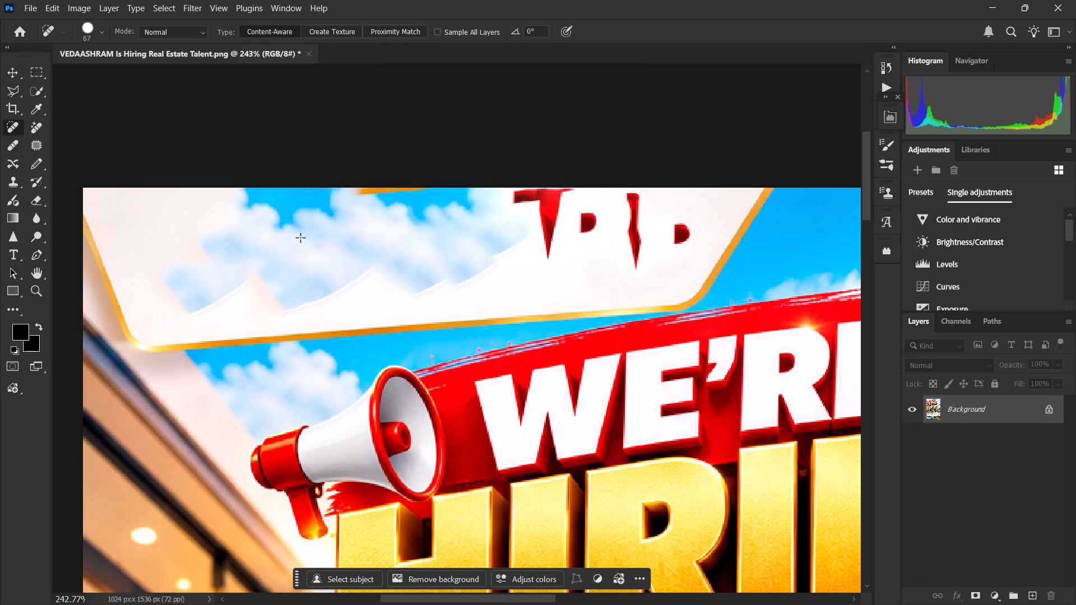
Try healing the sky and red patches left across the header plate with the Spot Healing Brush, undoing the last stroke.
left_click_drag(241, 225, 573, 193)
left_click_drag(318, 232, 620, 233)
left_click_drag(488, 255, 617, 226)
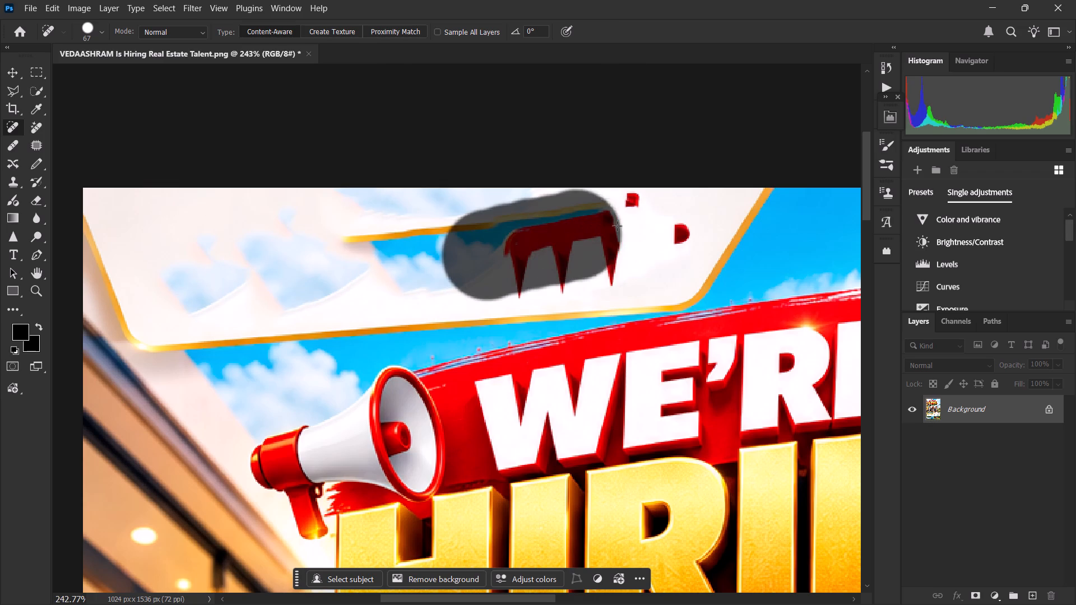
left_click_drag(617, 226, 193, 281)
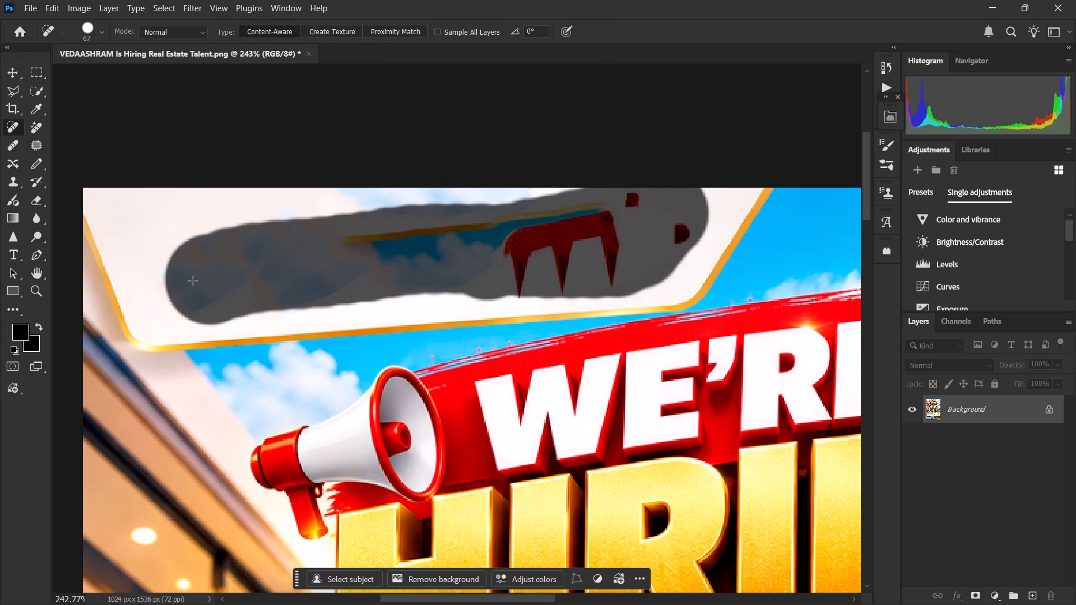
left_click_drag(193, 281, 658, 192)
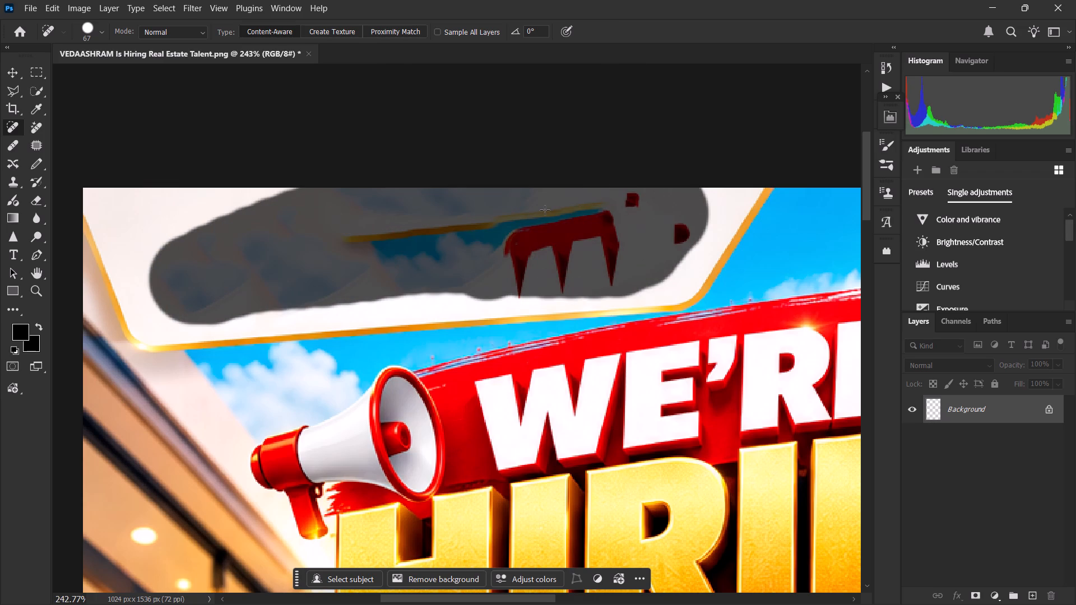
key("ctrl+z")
Fill a rectangular selection about 420 px wide along the top of the header plate with white (ffffff), and deselect.
left_click(40, 69)
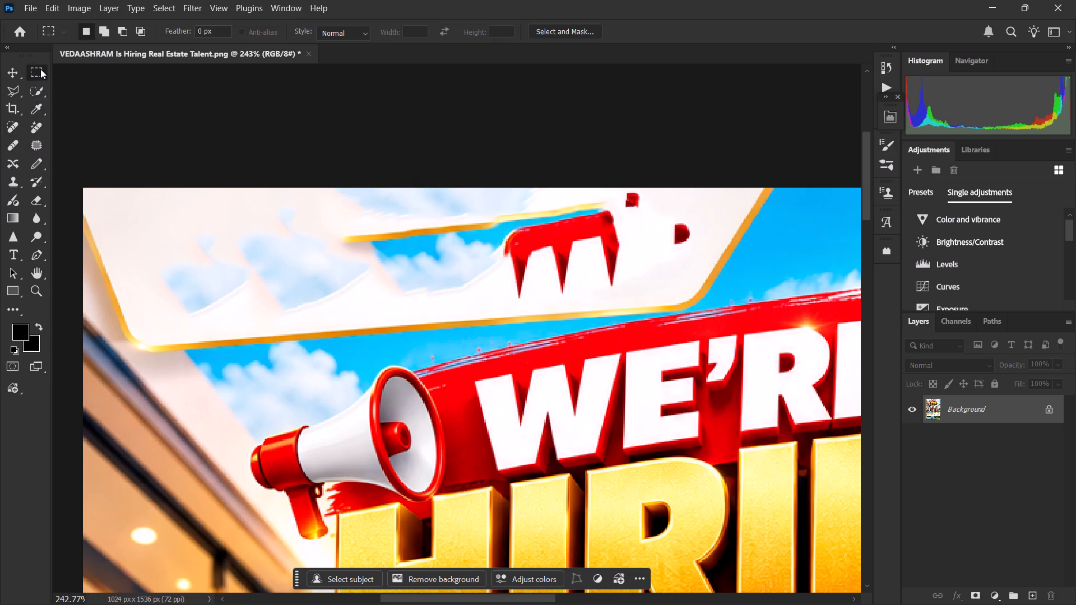
left_click_drag(118, 194, 697, 299)
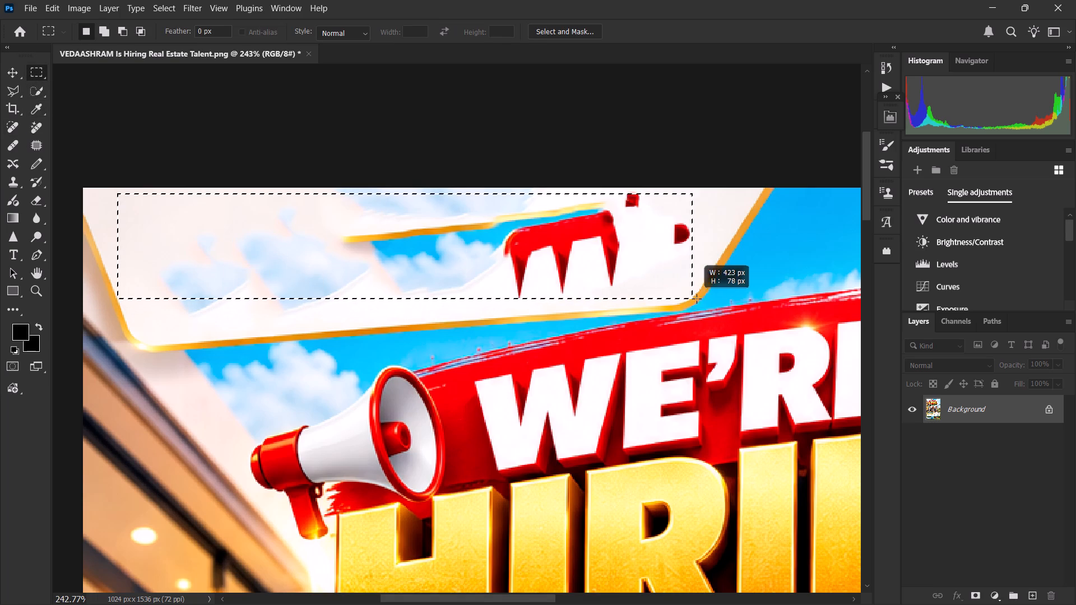
left_click_drag(697, 299, 690, 287)
left_click_drag(608, 269, 632, 262)
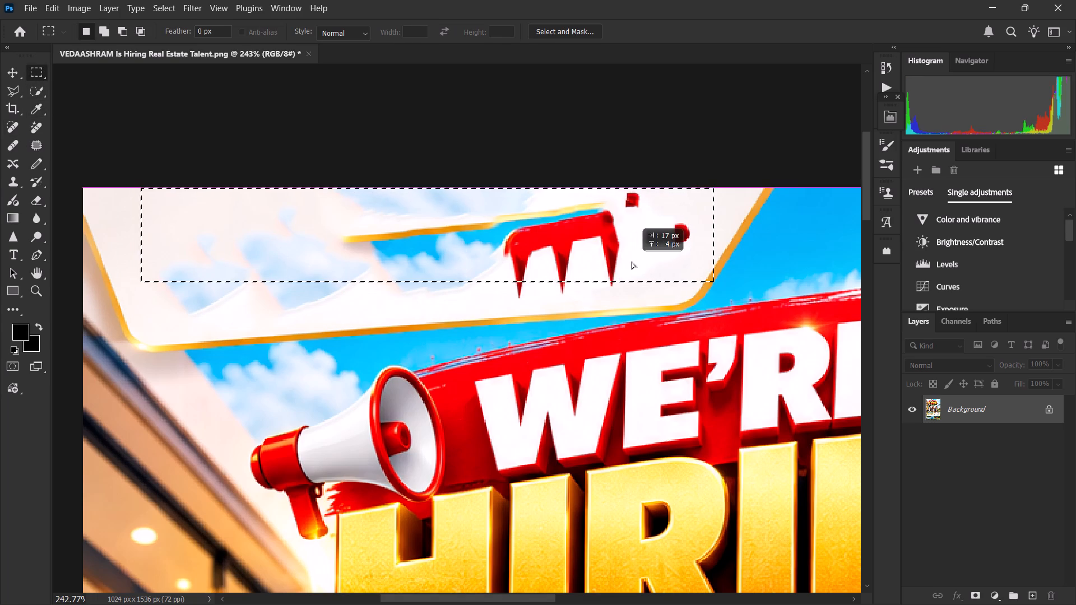
left_click_drag(632, 262, 611, 263)
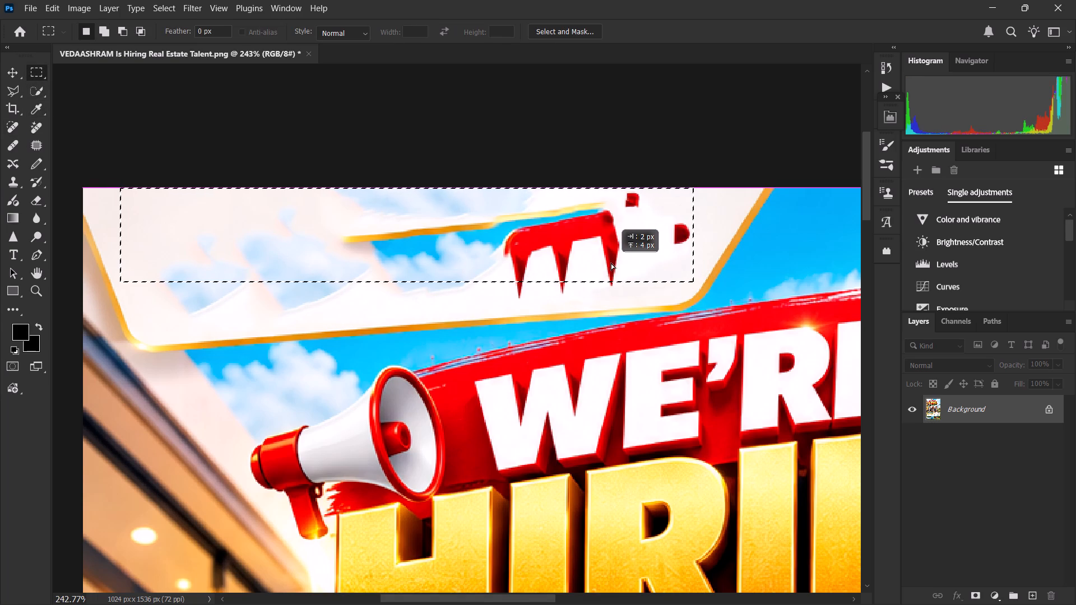
left_click_drag(611, 263, 613, 263)
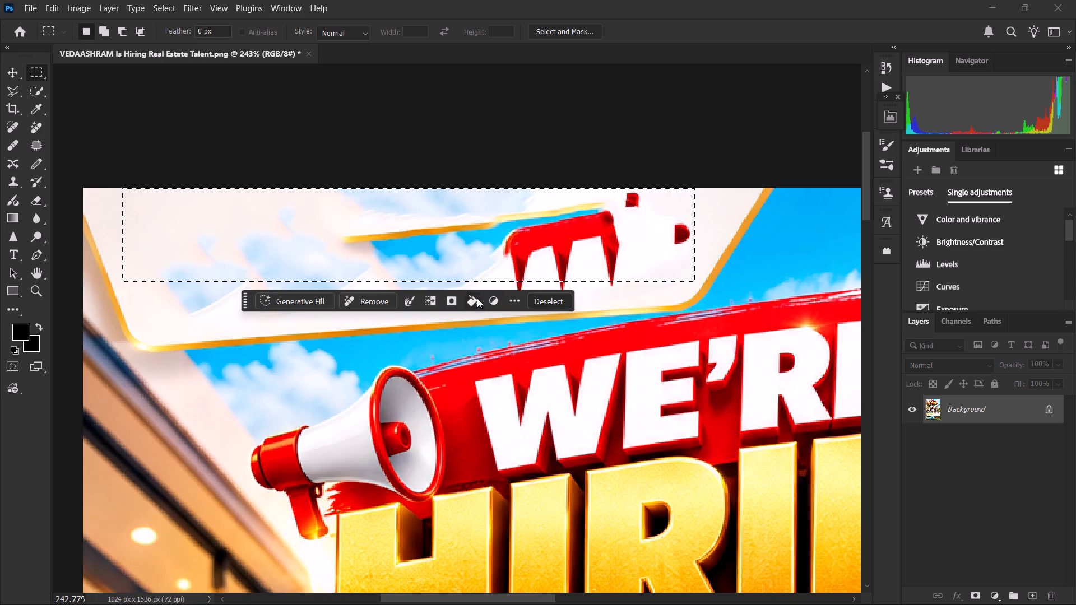
left_click(477, 298)
left_click(497, 337)
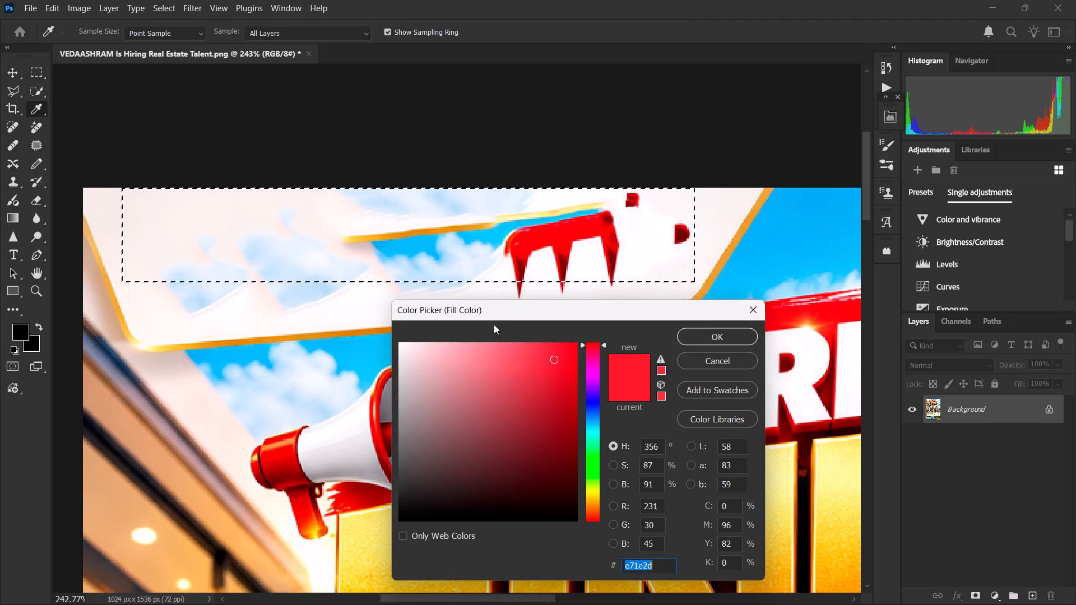
left_click_drag(502, 347, 245, 330)
left_click(703, 337)
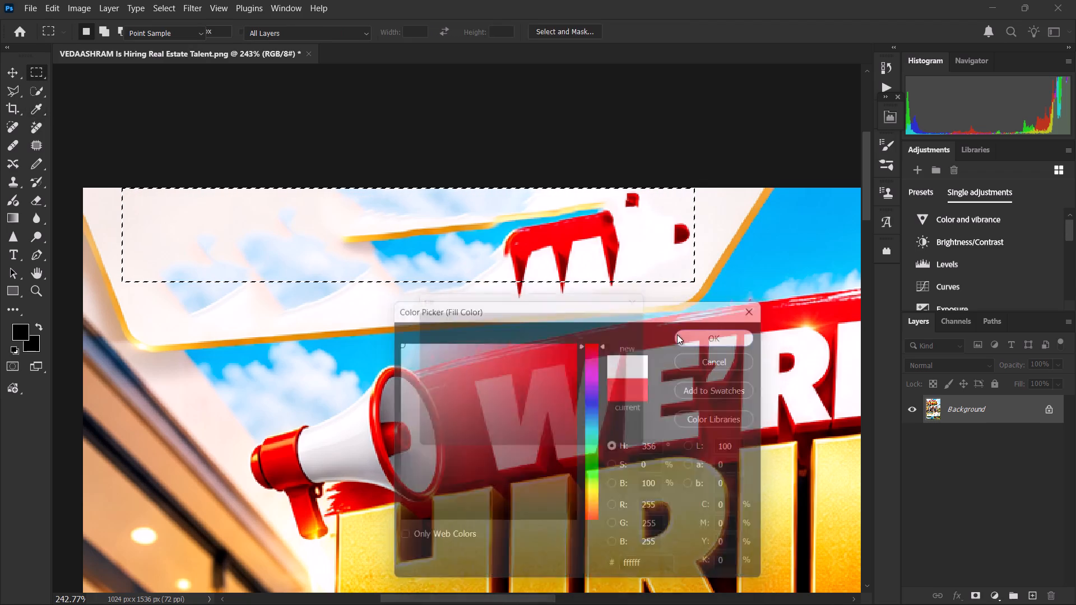
left_click(634, 332)
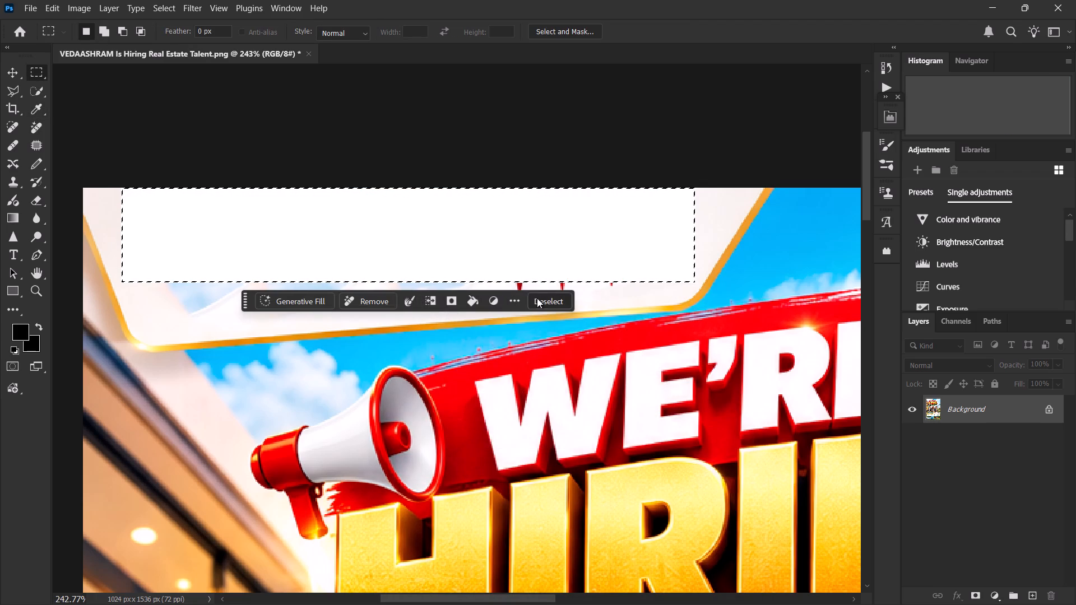
left_click(545, 301)
Fill a rectangular strip about 33 px tall over the leftover red and blue marks below the white block with ffffff, and deselect.
left_click_drag(639, 260, 423, 304)
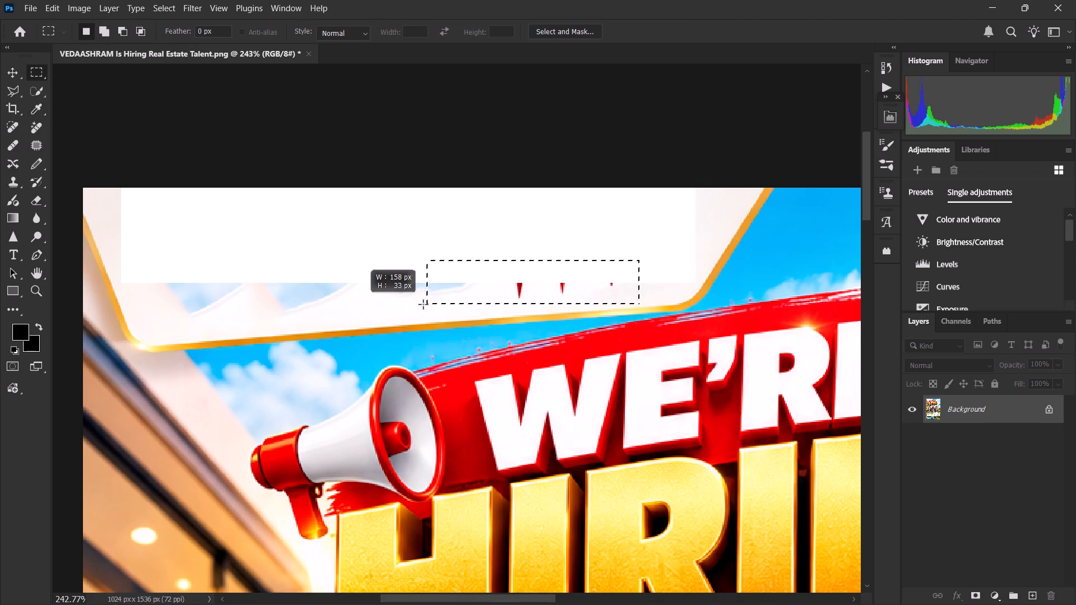
left_click_drag(423, 304, 187, 317)
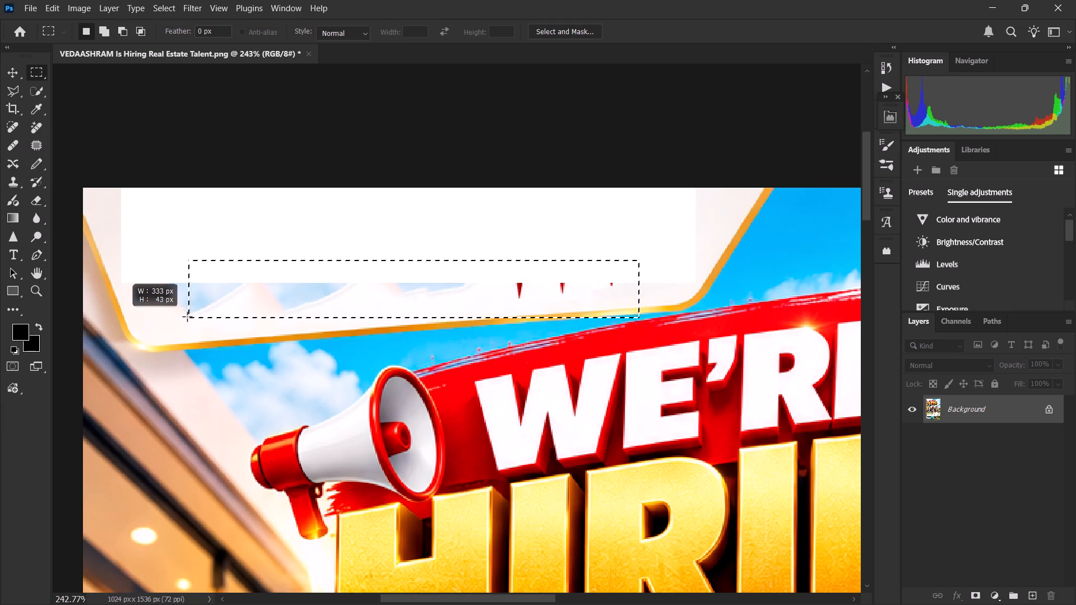
left_click_drag(187, 317, 155, 304)
left_click(456, 330)
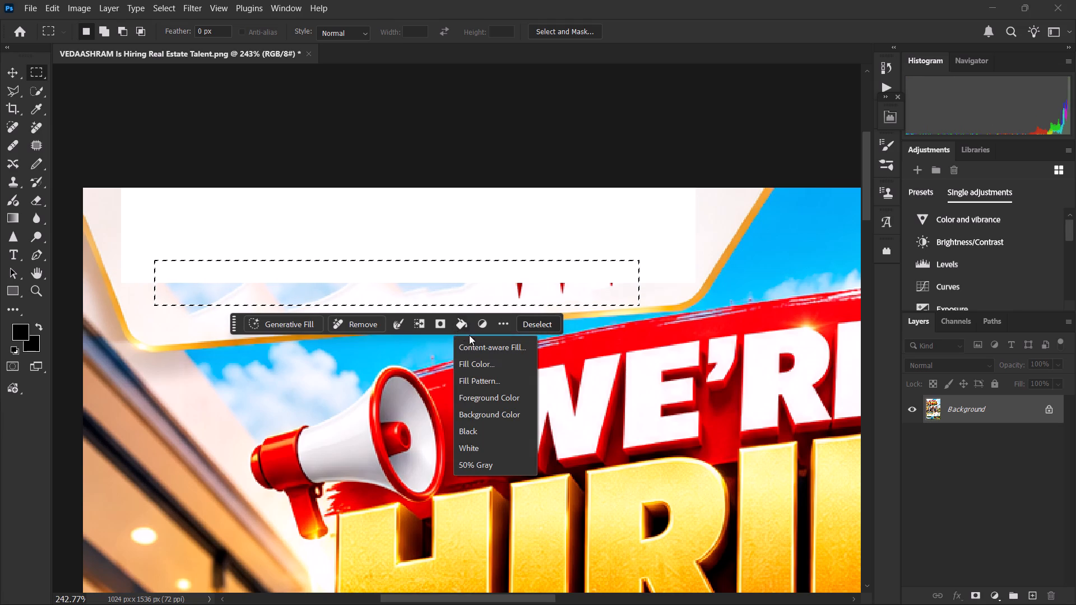
left_click(479, 361)
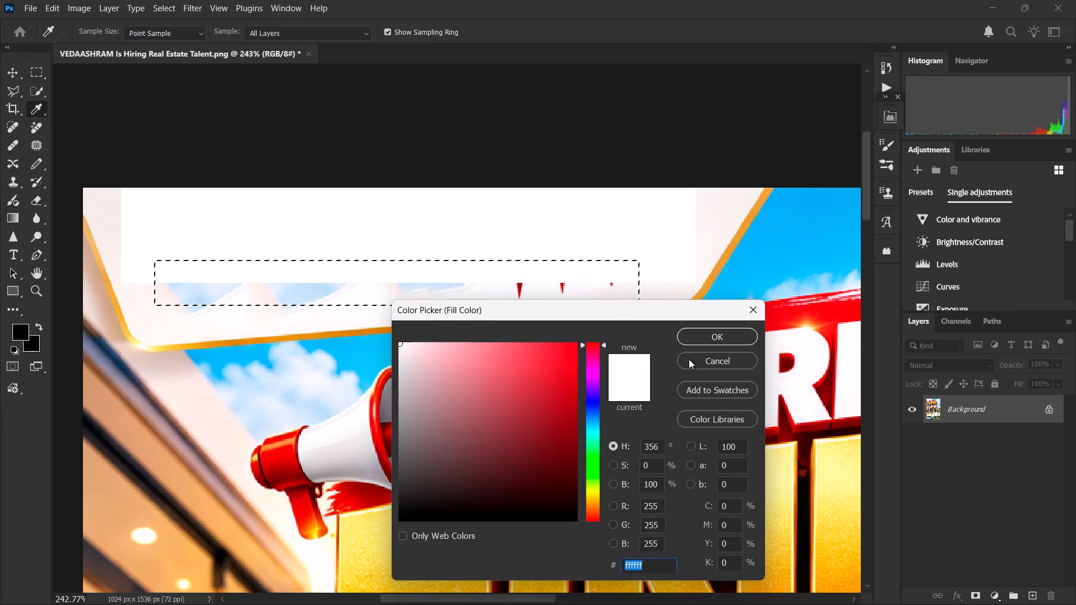
left_click(722, 341)
left_click(639, 331)
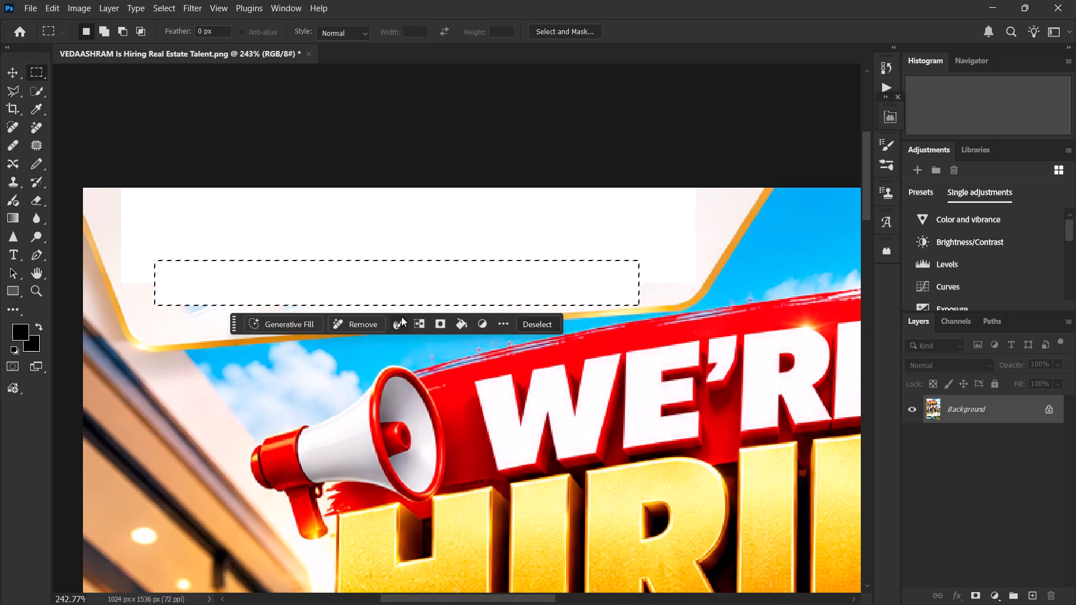
left_click(539, 319)
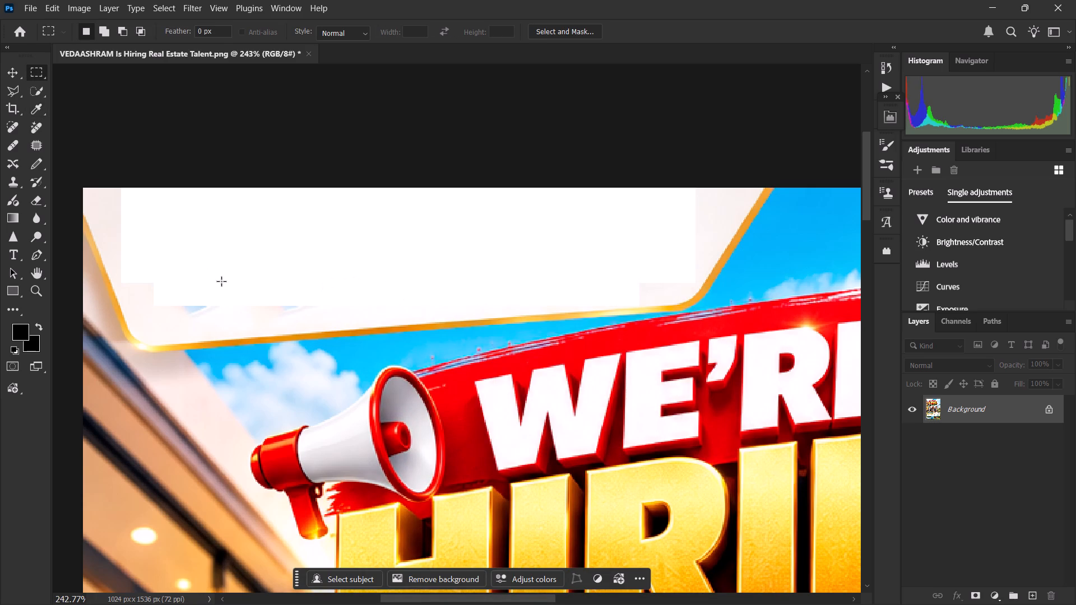
Content-aware fill a rectangle over the bluish remnants near the header plate's lower-left corner, and deselect.
left_click_drag(104, 185, 198, 320)
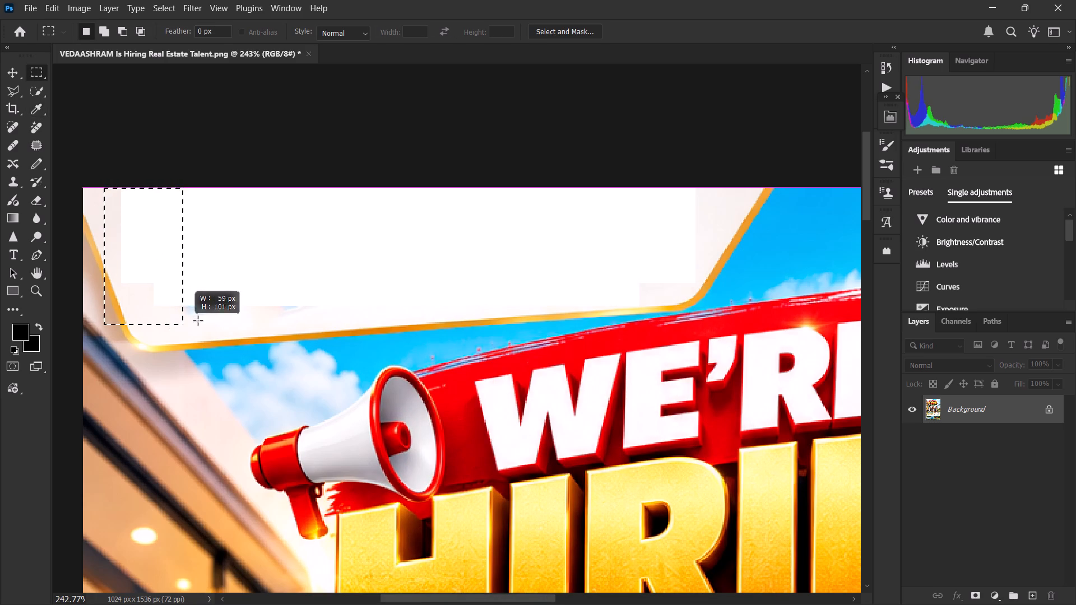
left_click_drag(198, 320, 235, 318)
left_click_drag(169, 286, 201, 290)
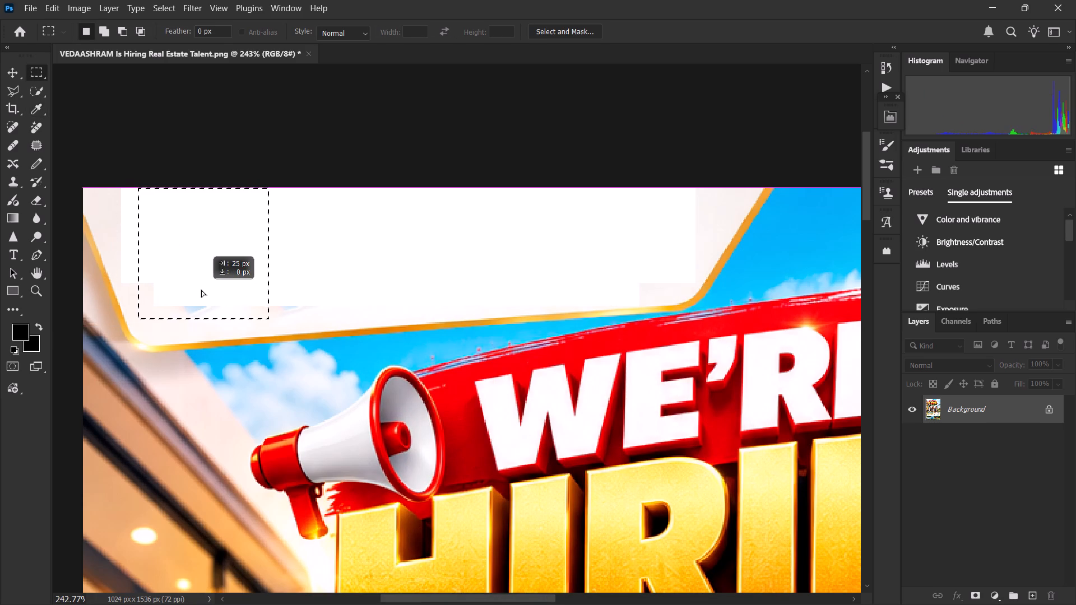
left_click_drag(201, 290, 230, 288)
left_click(300, 344)
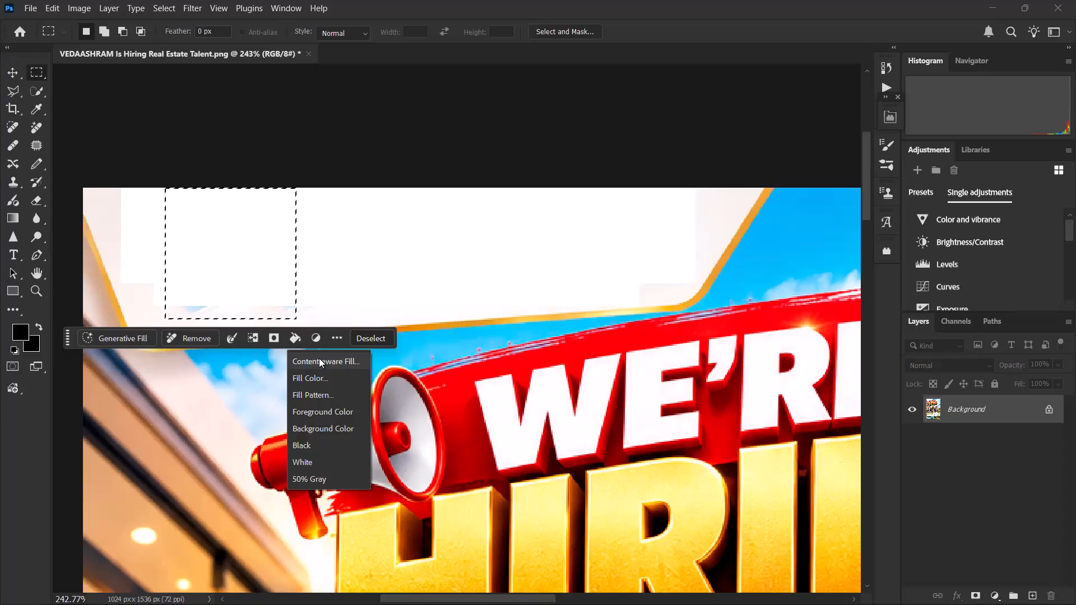
left_click(319, 358)
left_click(623, 328)
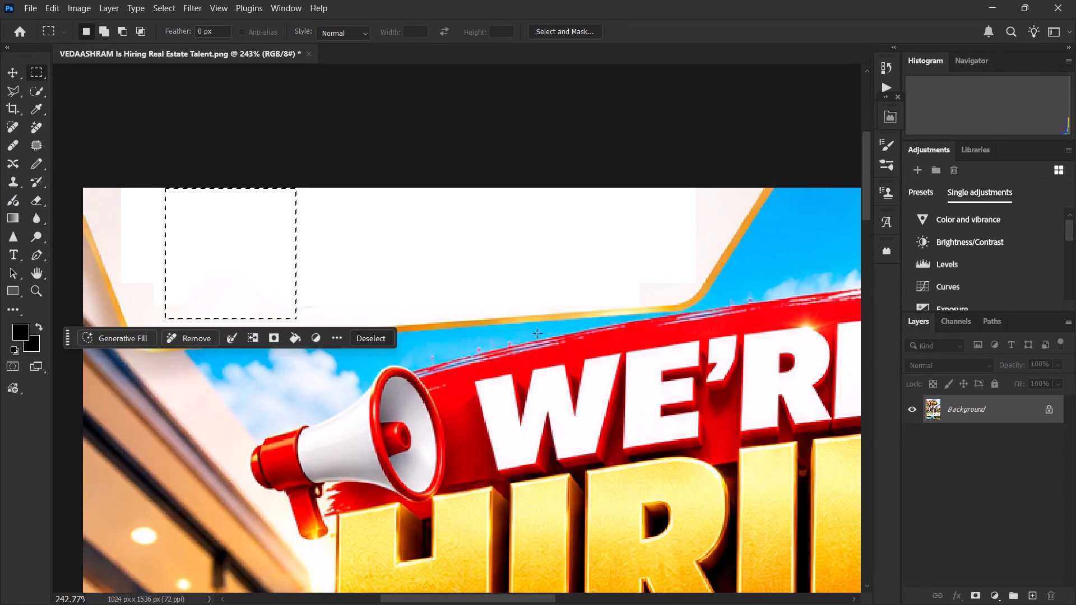
left_click(392, 344)
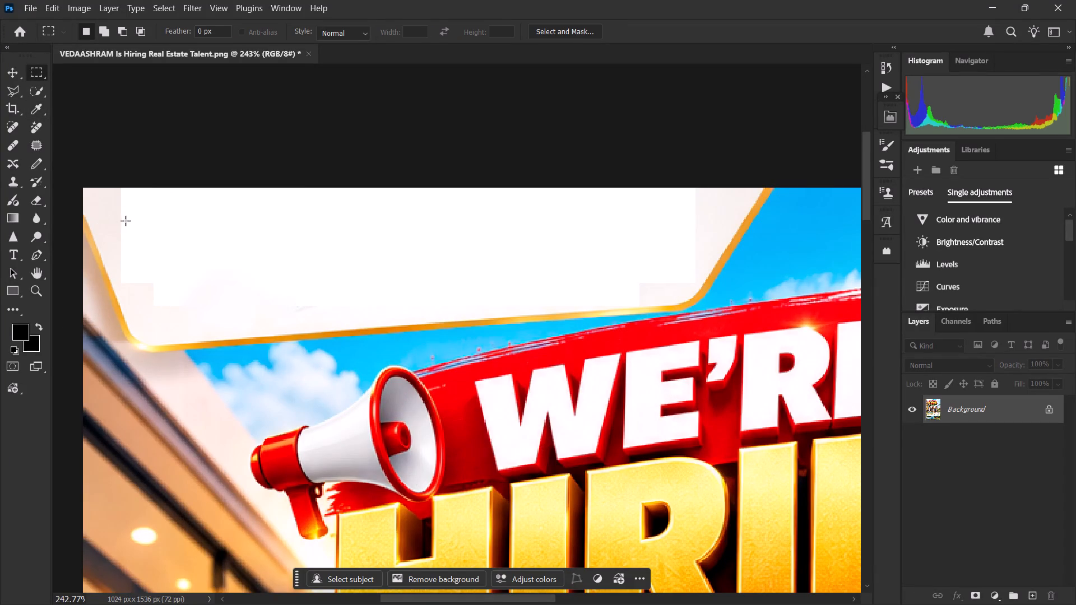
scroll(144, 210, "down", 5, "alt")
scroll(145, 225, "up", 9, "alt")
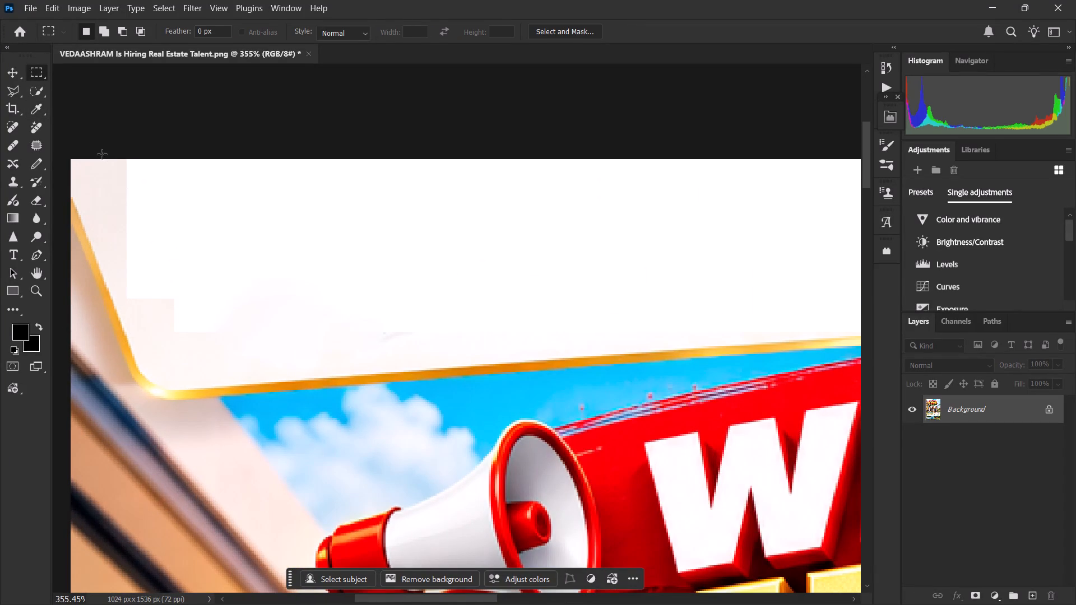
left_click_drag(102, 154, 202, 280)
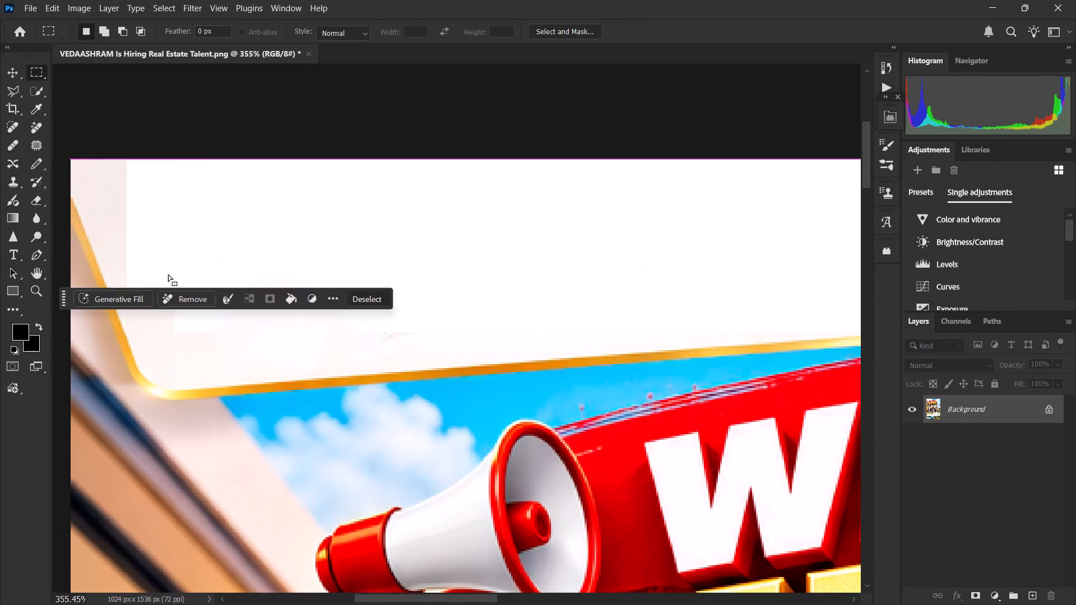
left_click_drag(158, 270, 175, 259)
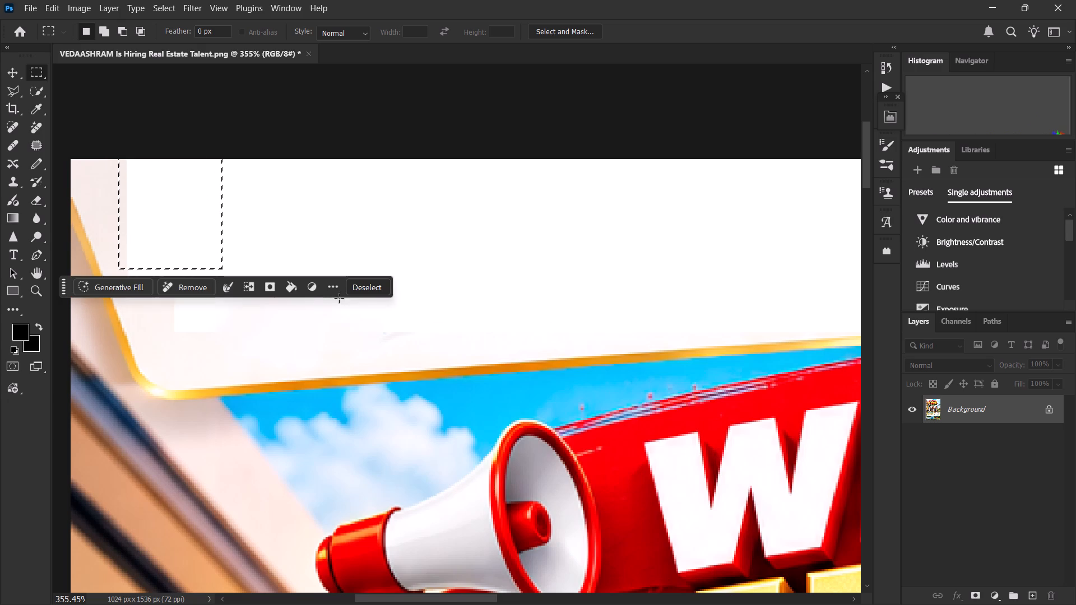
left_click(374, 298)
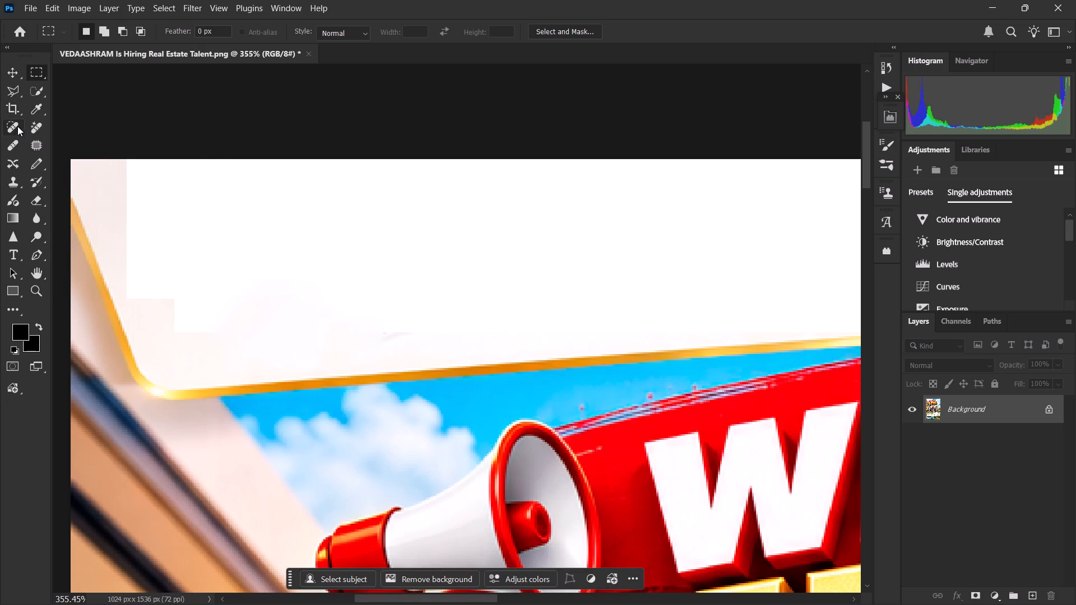
Blend the white block's left edge into the header plate with the Spot Healing Brush, undoing the last stroke.
left_click(17, 127)
left_click_drag(128, 153, 137, 236)
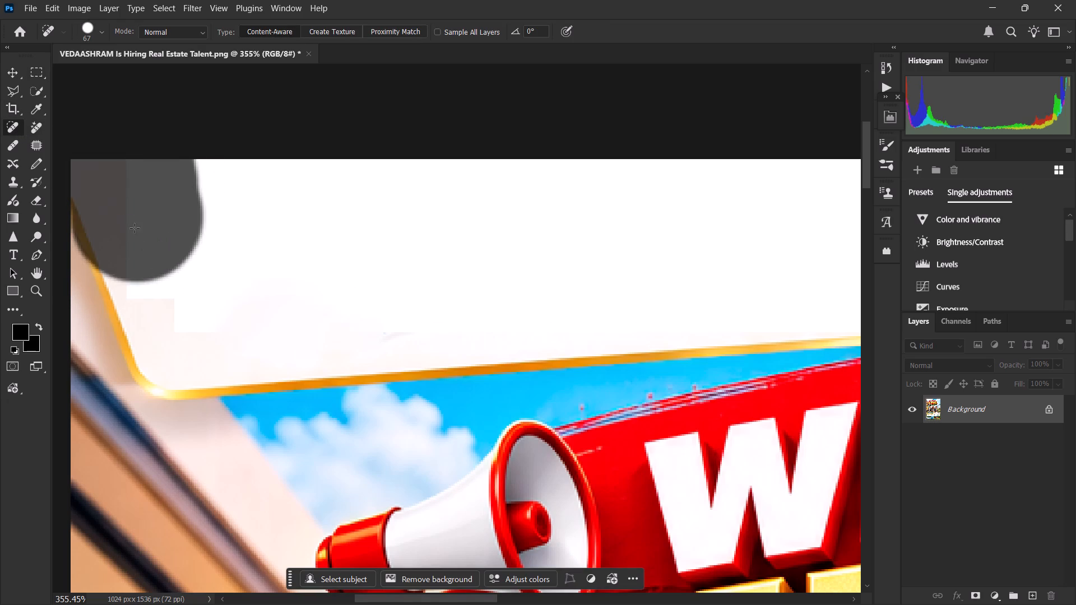
left_click_drag(150, 239, 178, 264)
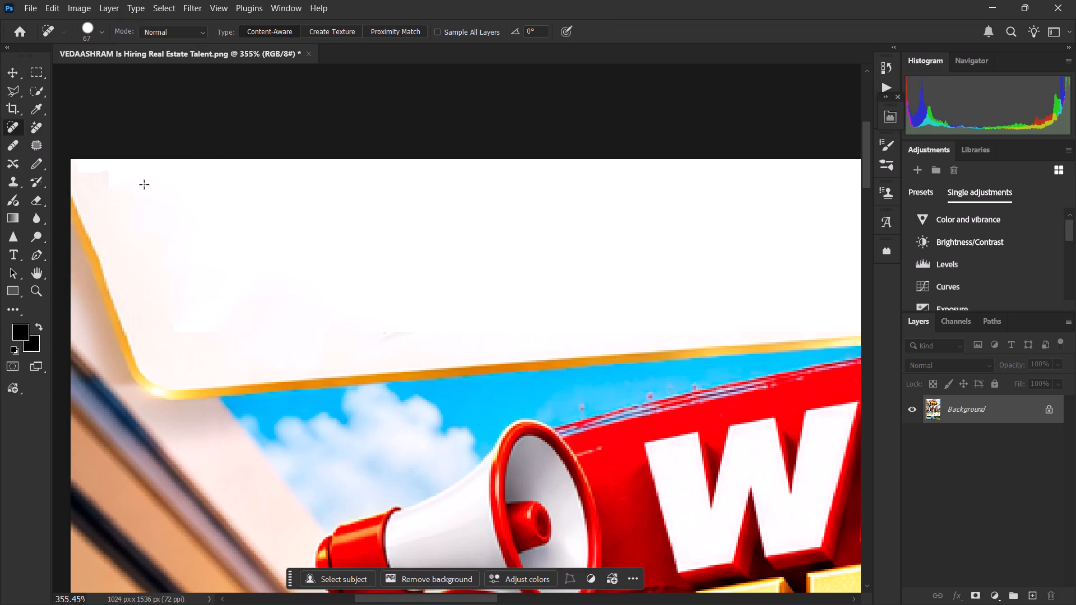
left_click_drag(180, 218, 228, 279)
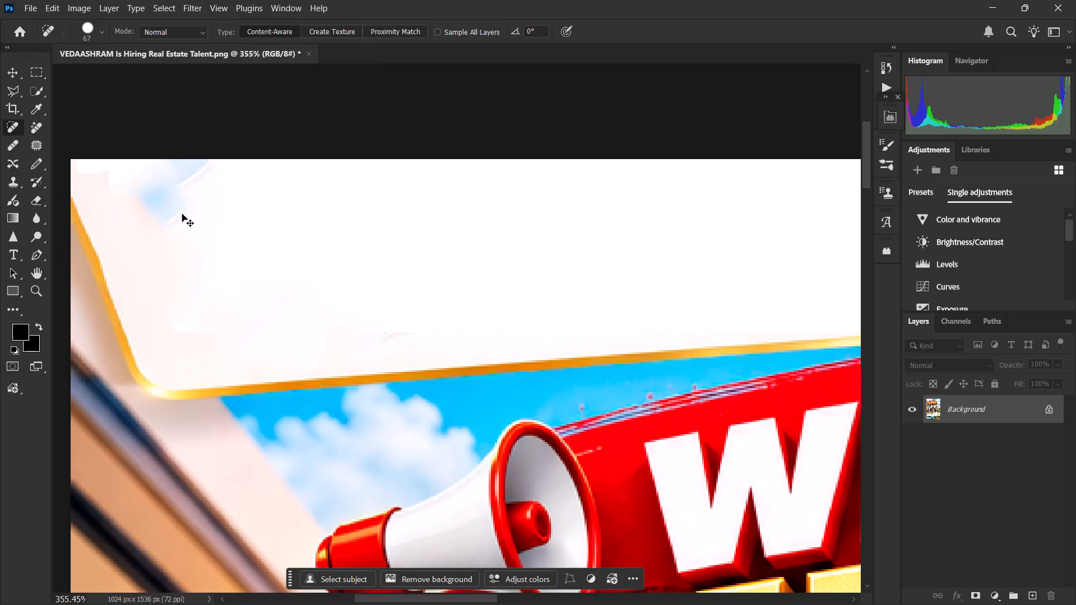
key("ctrl+z")
Open the Vedaashram logo2 copy file from the raw folder as a new document in Photoshop.
scroll(211, 231, "down", 13, "alt")
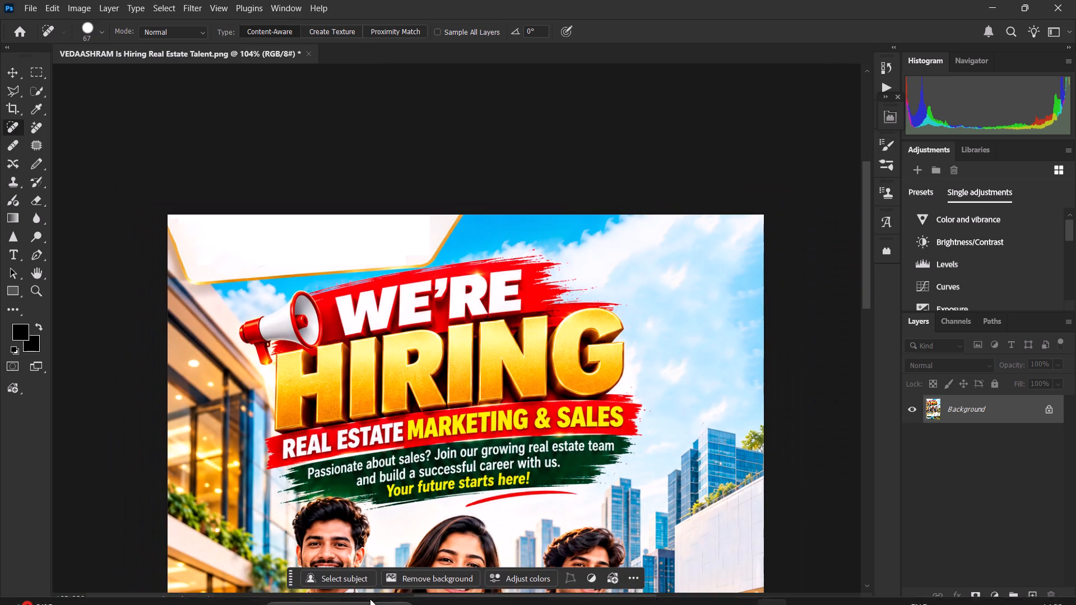
left_click(459, 597)
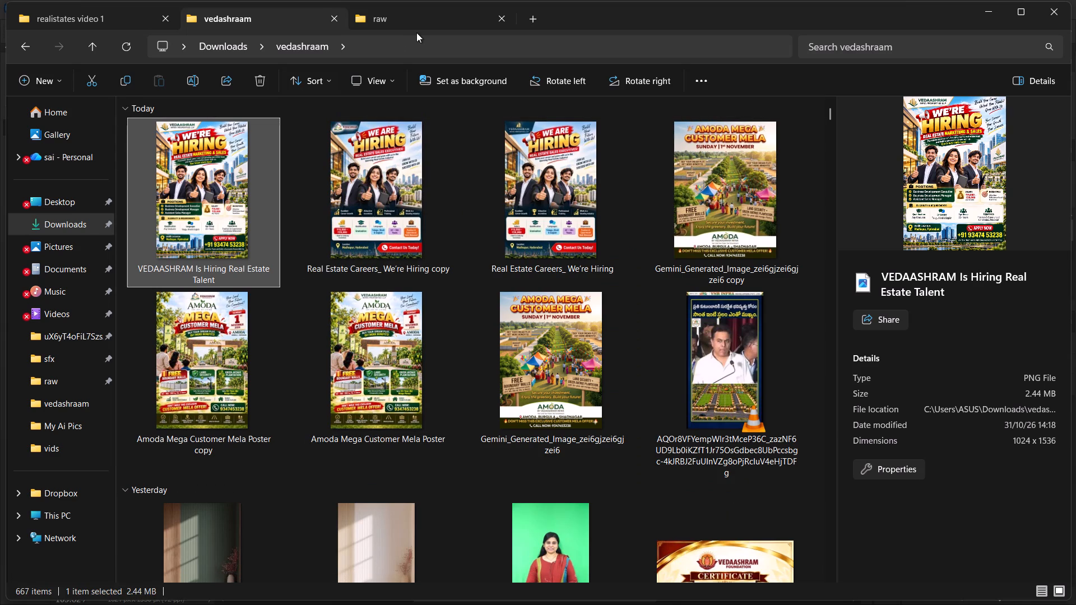
left_click(408, 30)
left_click(402, 30)
left_click(392, 29)
scroll(344, 258, "up", 2)
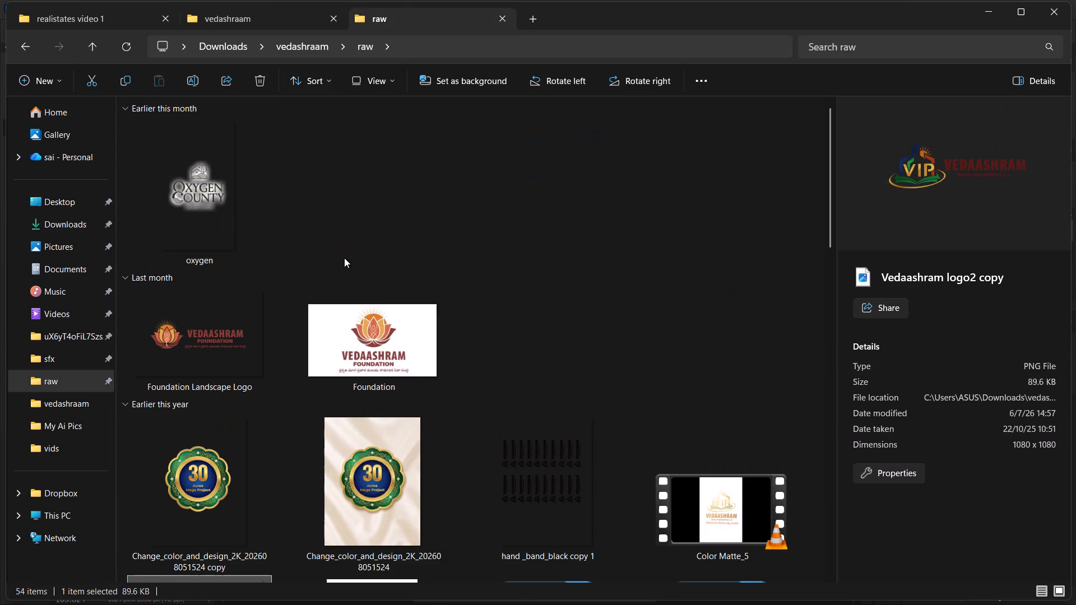
scroll(344, 258, "up", 3)
scroll(344, 258, "down", 1)
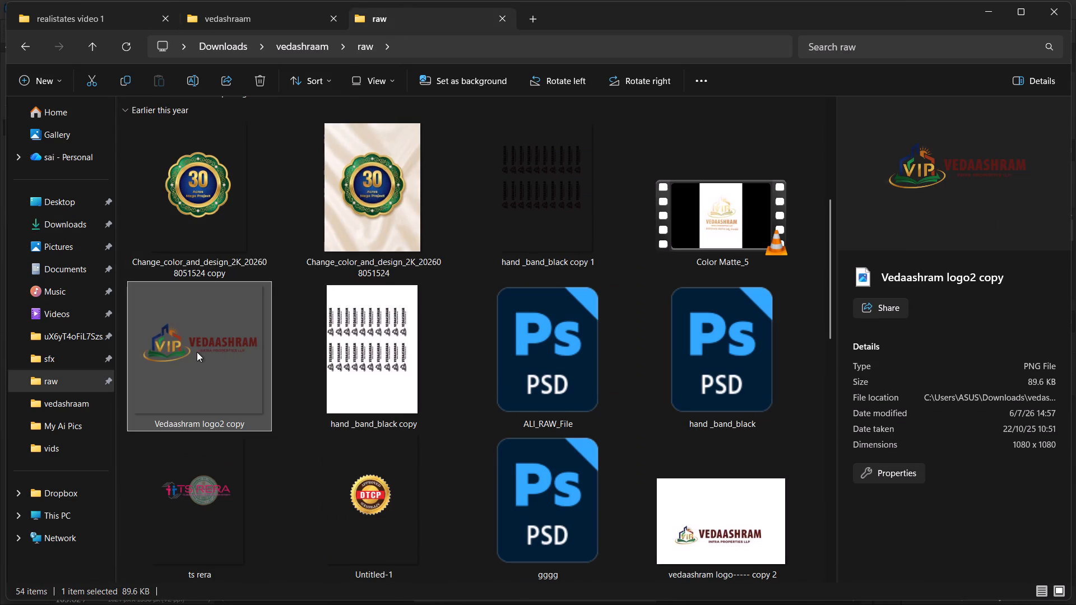
left_click_drag(197, 352, 972, 400)
key("alt+Tab")
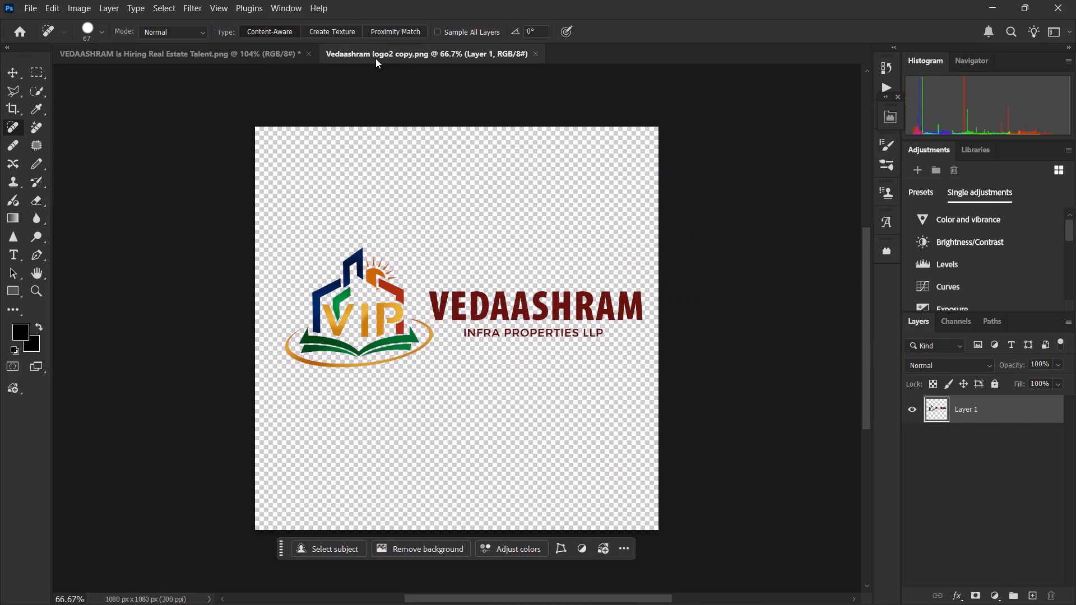
Copy the logo layer from Vedaashram logo2 copy.png into the hiring poster document.
left_click(226, 52)
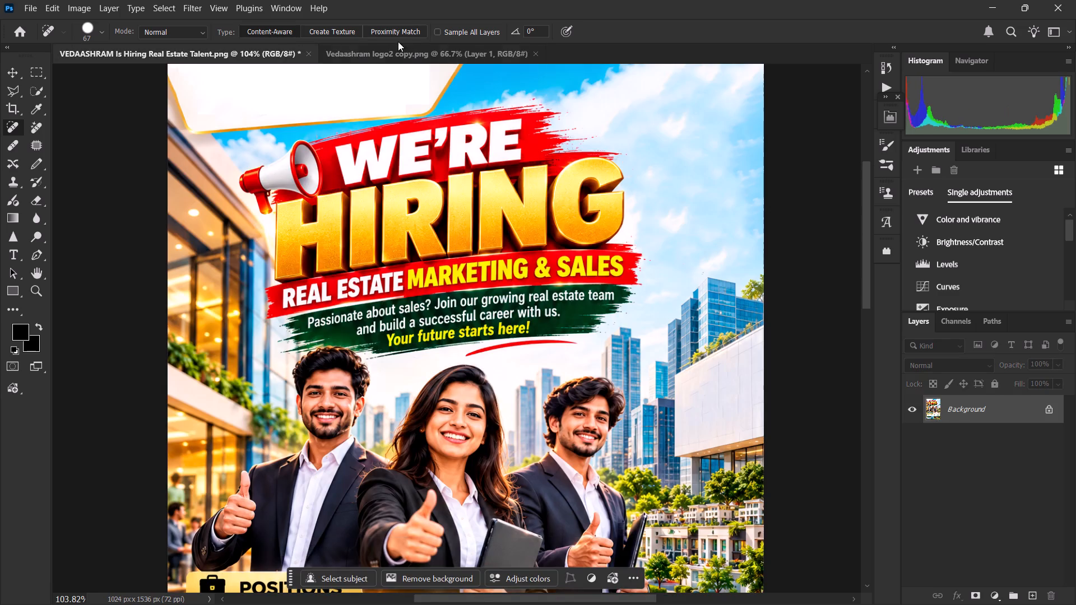
left_click(390, 56)
left_click_drag(408, 54, 389, 46)
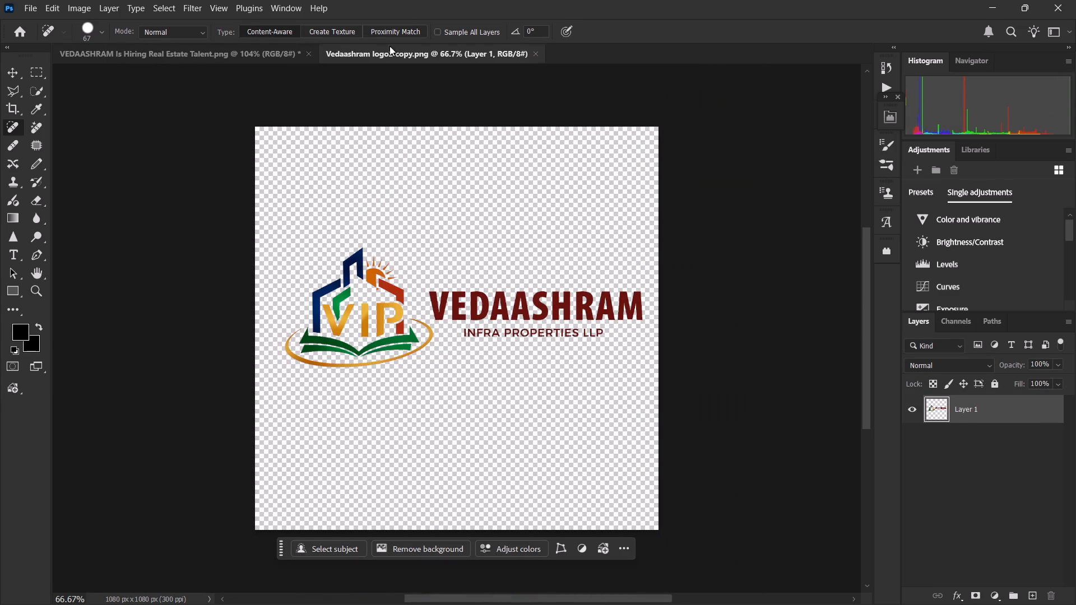
left_click_drag(389, 46, 388, 38)
left_click_drag(989, 399, 201, 55)
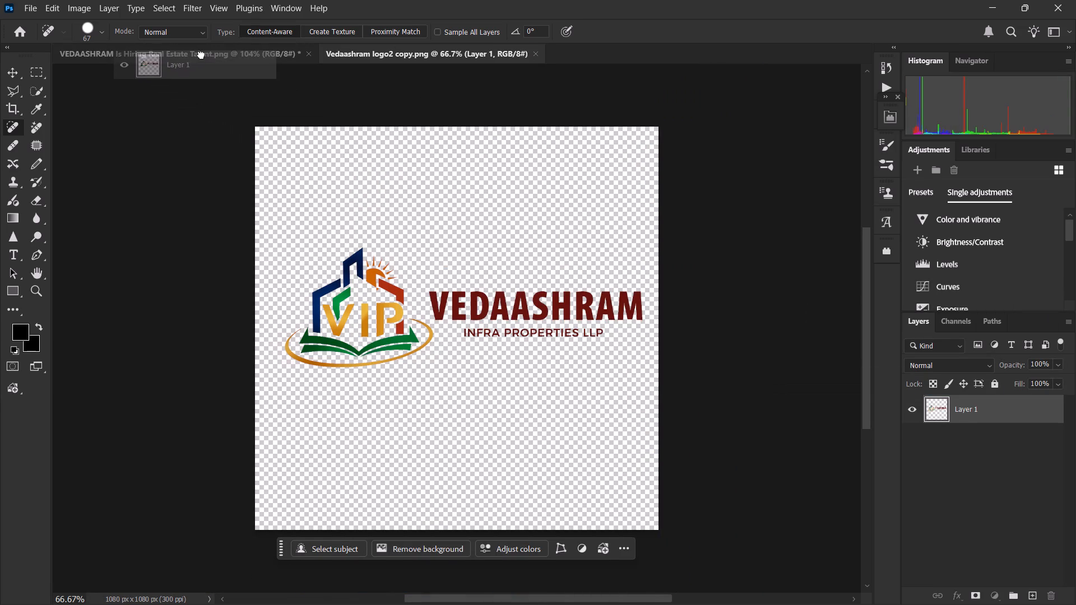
left_click_drag(201, 55, 307, 111)
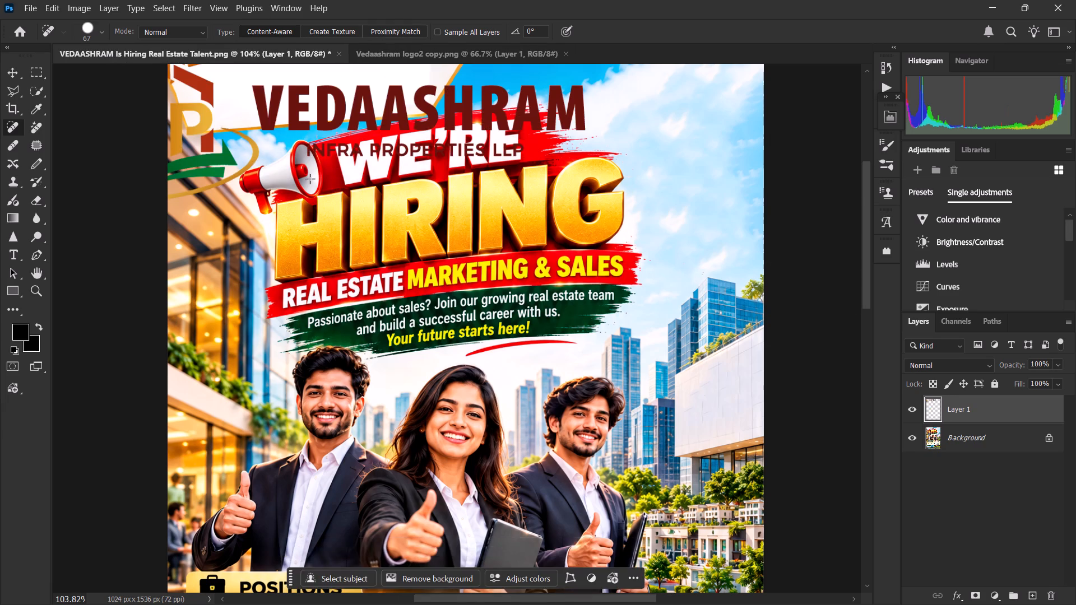
Scale the pasted logo to about 28.4% and place it inside the blank white header plate.
scroll(310, 180, "up", 6)
left_click(3, 69)
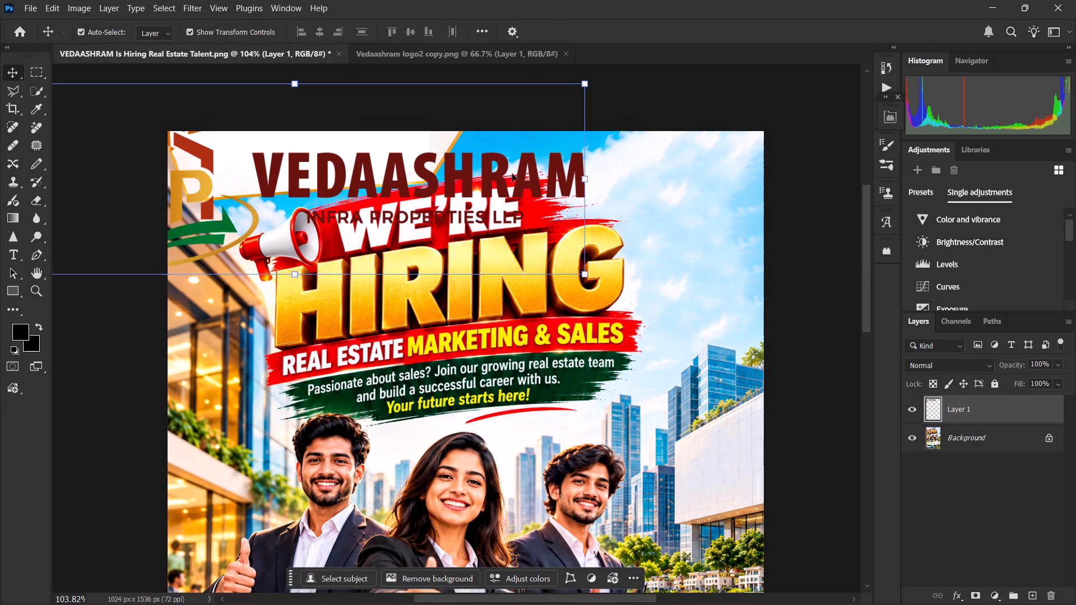
left_click_drag(593, 181, 217, 184)
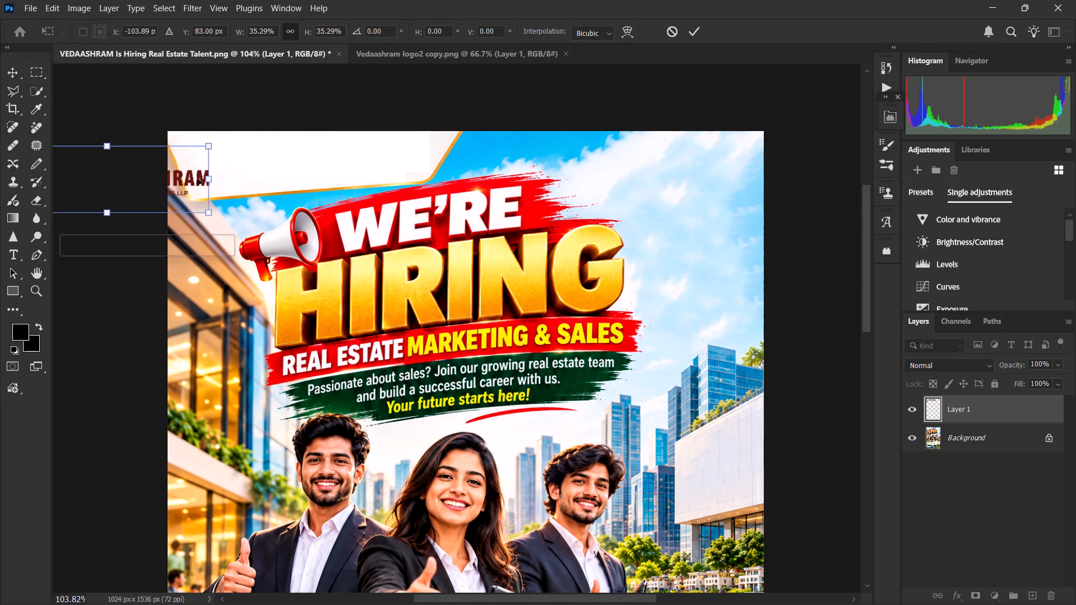
left_click_drag(166, 178, 347, 155)
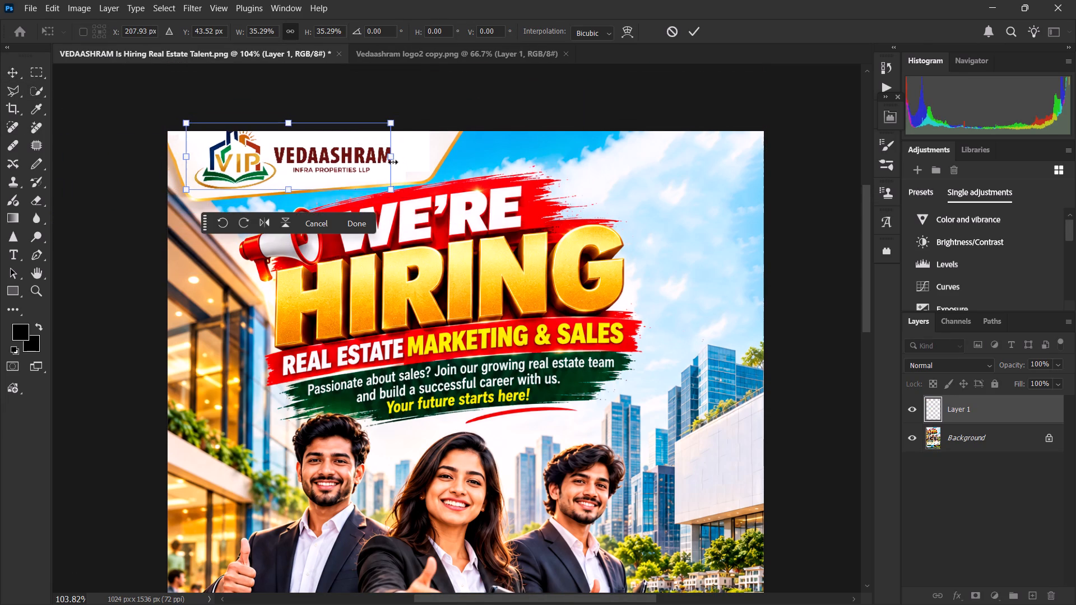
left_click_drag(393, 162, 337, 170)
left_click_drag(341, 186, 355, 193)
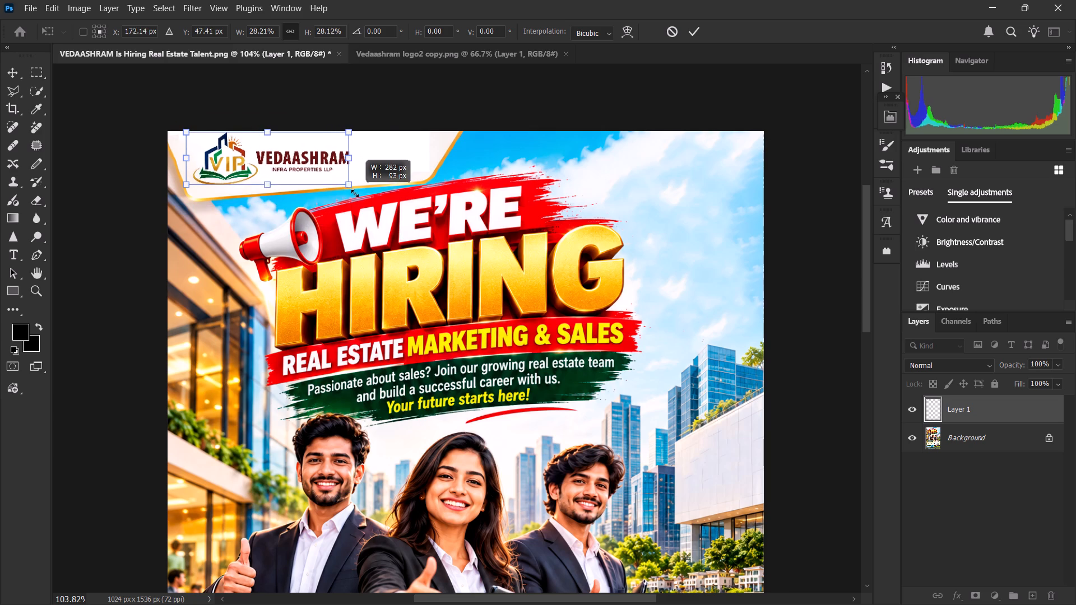
left_click_drag(355, 193, 356, 193)
left_click_drag(307, 162, 322, 162)
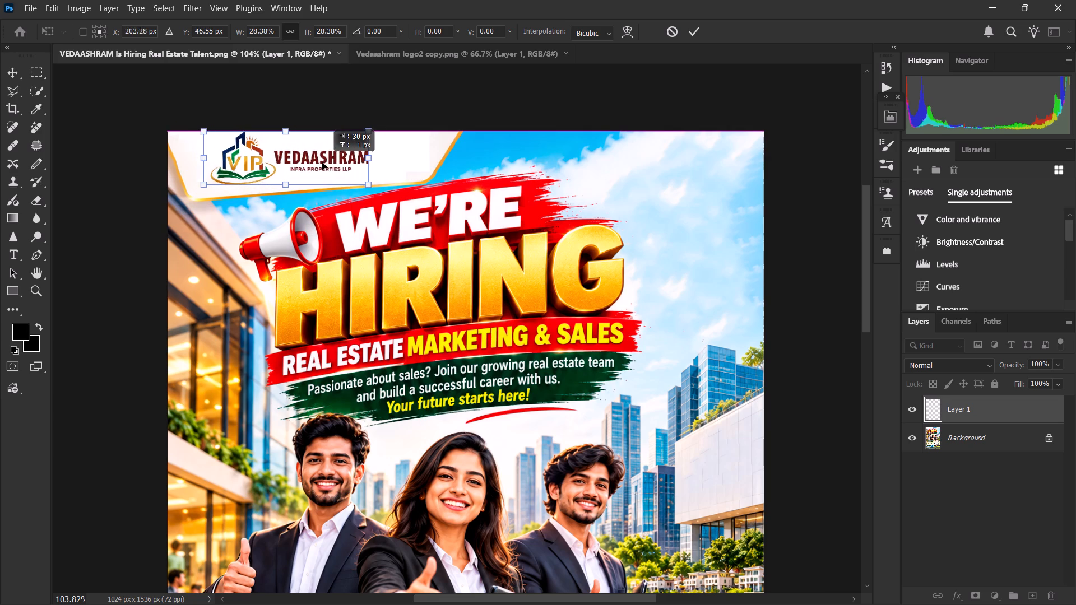
left_click_drag(322, 162, 317, 162)
left_click(356, 210)
left_click(350, 221)
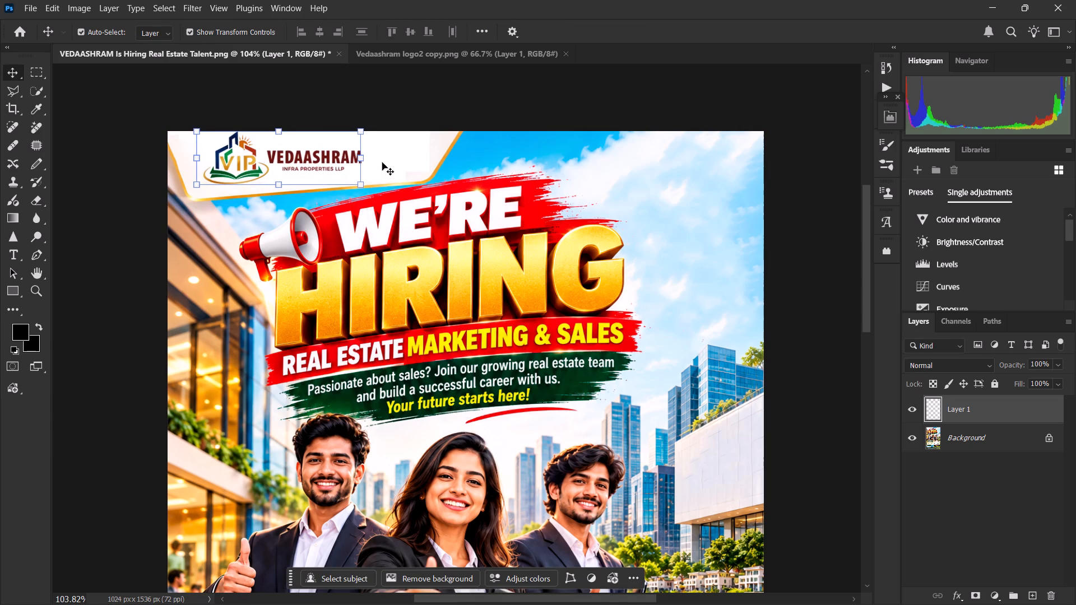
Duplicate the header logo and place the copy near the white building beside the third person.
left_click_drag(266, 163, 583, 332, "alt")
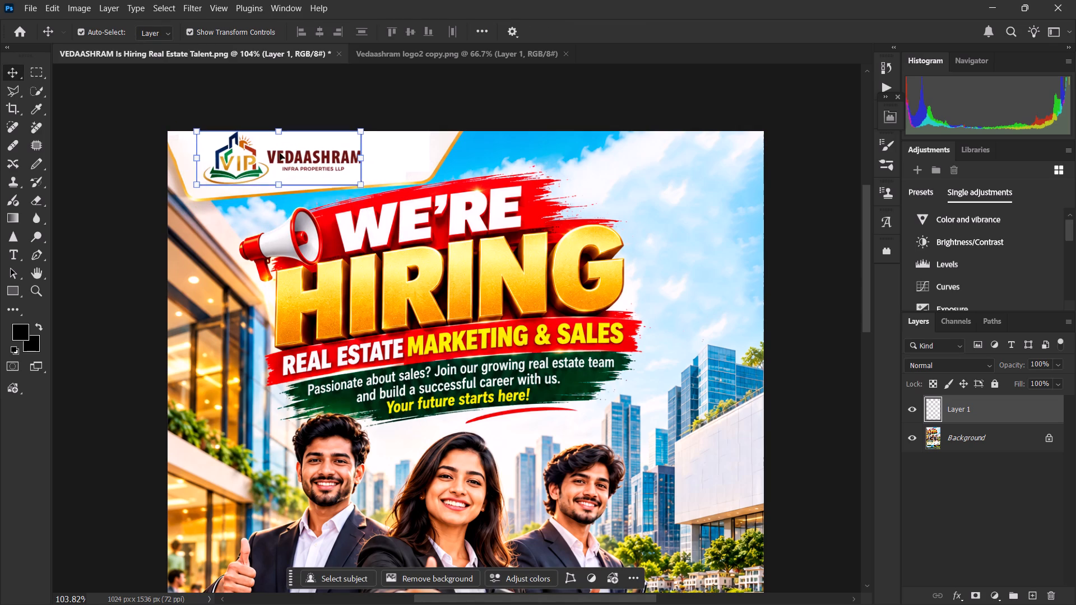
left_click_drag(259, 153, 520, 293, "alt")
left_click(267, 150)
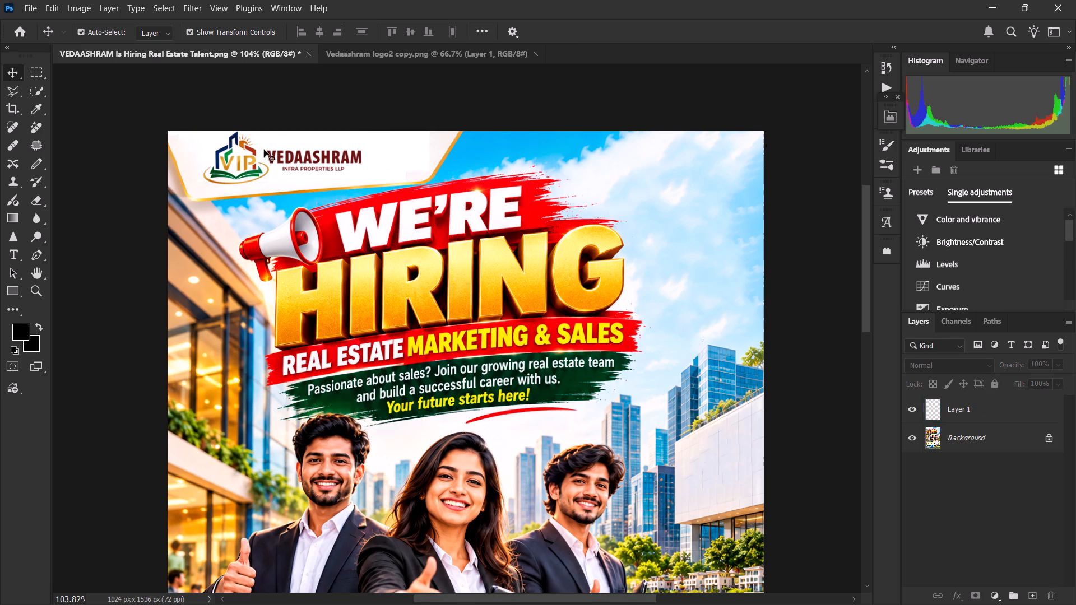
left_click(252, 166)
left_click(230, 167)
left_click(251, 162)
left_click_drag(581, 182, 159, 178)
left_click_drag(252, 170, 674, 448, "alt")
Scale the logo copy to about 52% and position it on the building's blank white wall.
scroll(501, 491, "down", 8, "alt")
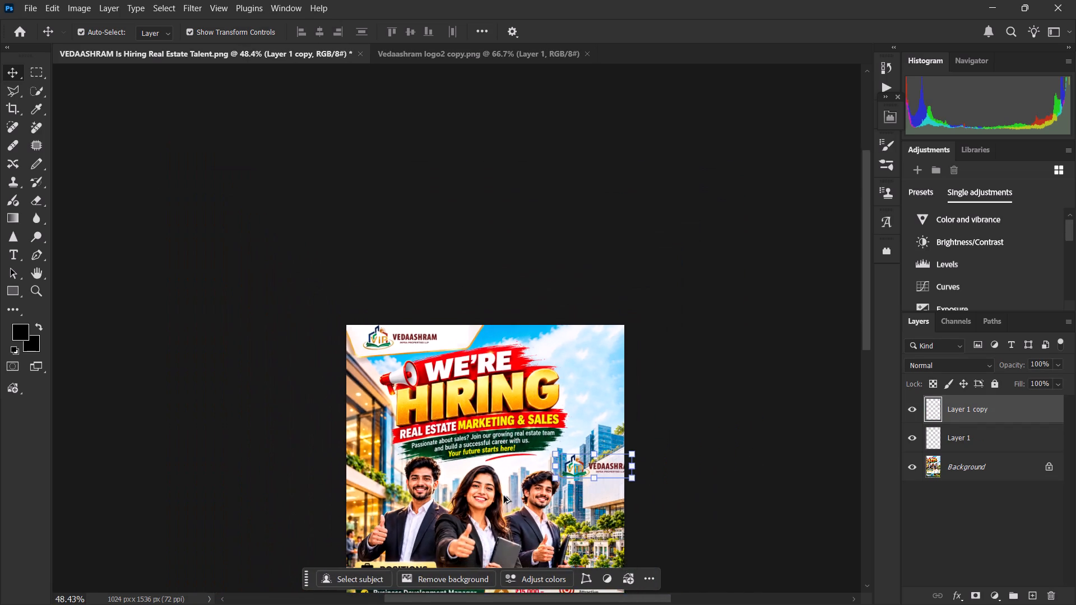
scroll(636, 489, "up", 6, "alt")
scroll(481, 355, "down", 6, "alt")
scroll(535, 501, "up", 5, "alt")
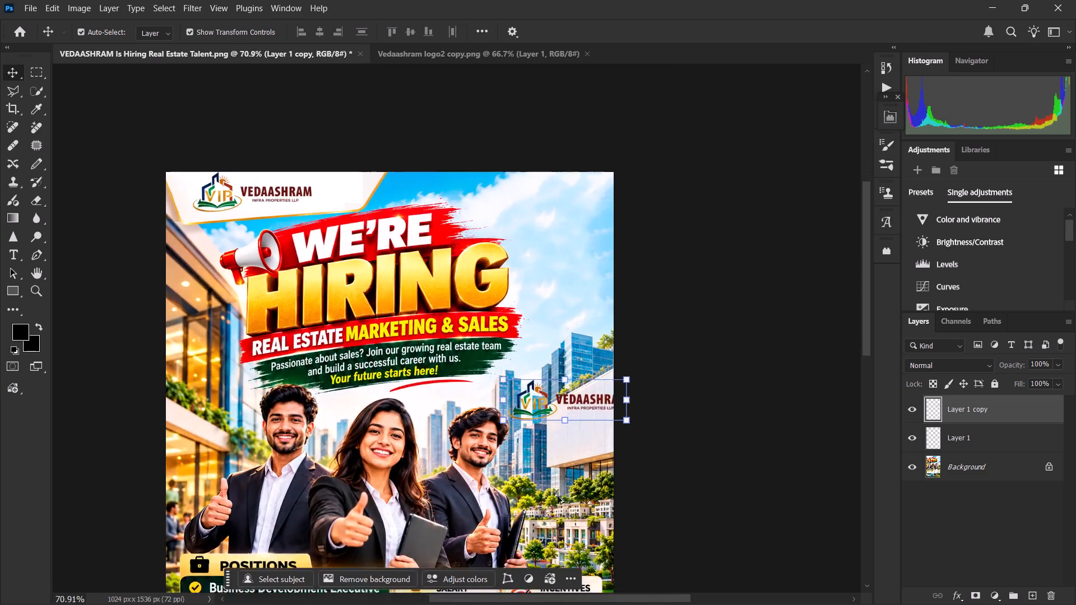
scroll(558, 496, "up", 8, "alt")
left_click_drag(599, 387, 613, 416)
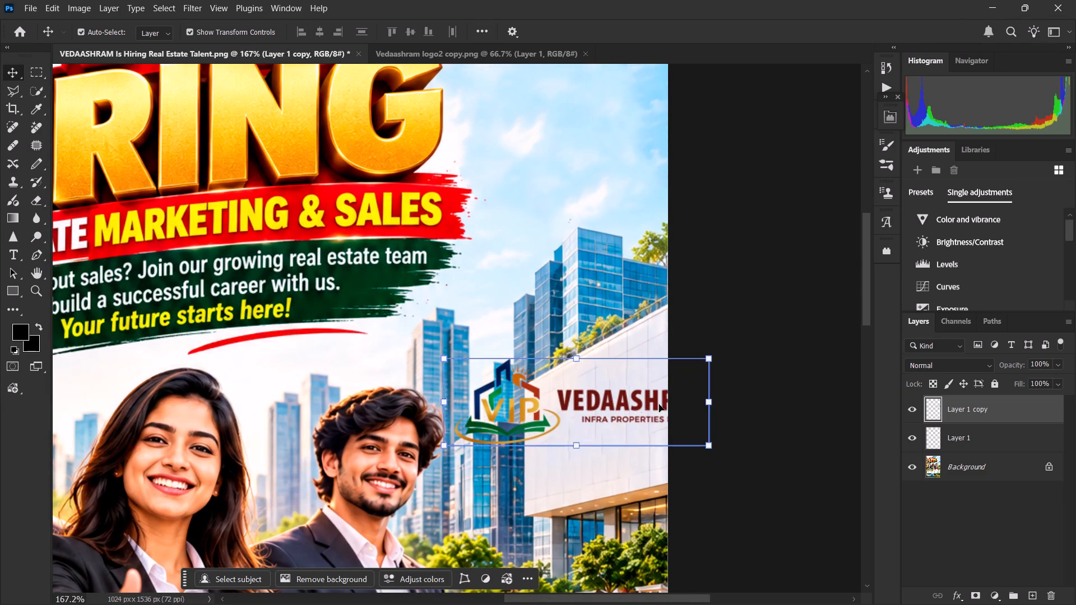
left_click_drag(712, 407, 586, 413)
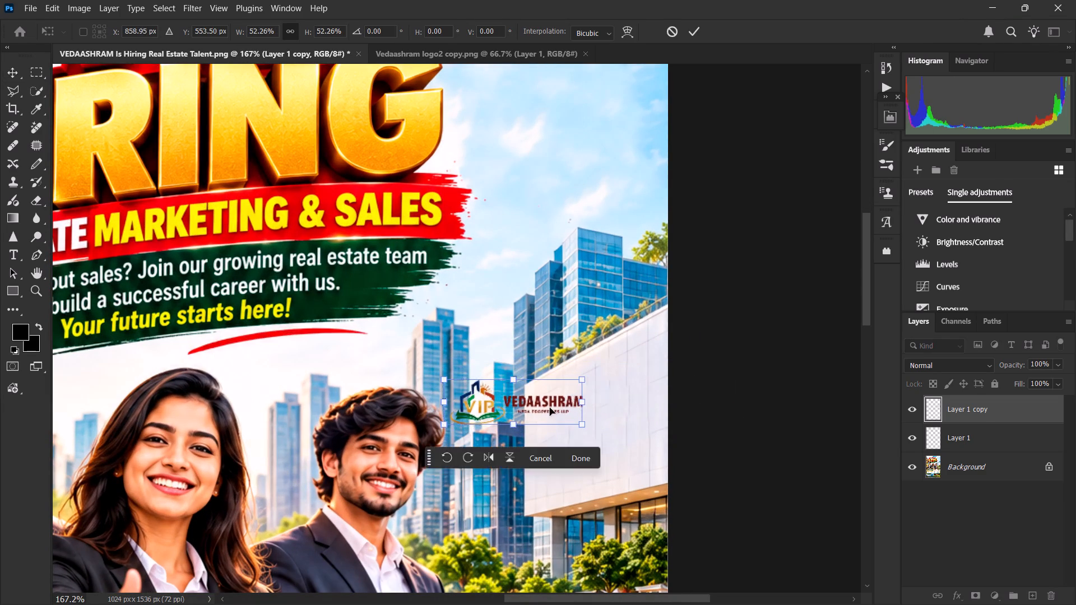
left_click_drag(550, 408, 629, 426)
scroll(613, 425, "up", 11, "alt")
left_click_drag(627, 423, 635, 429)
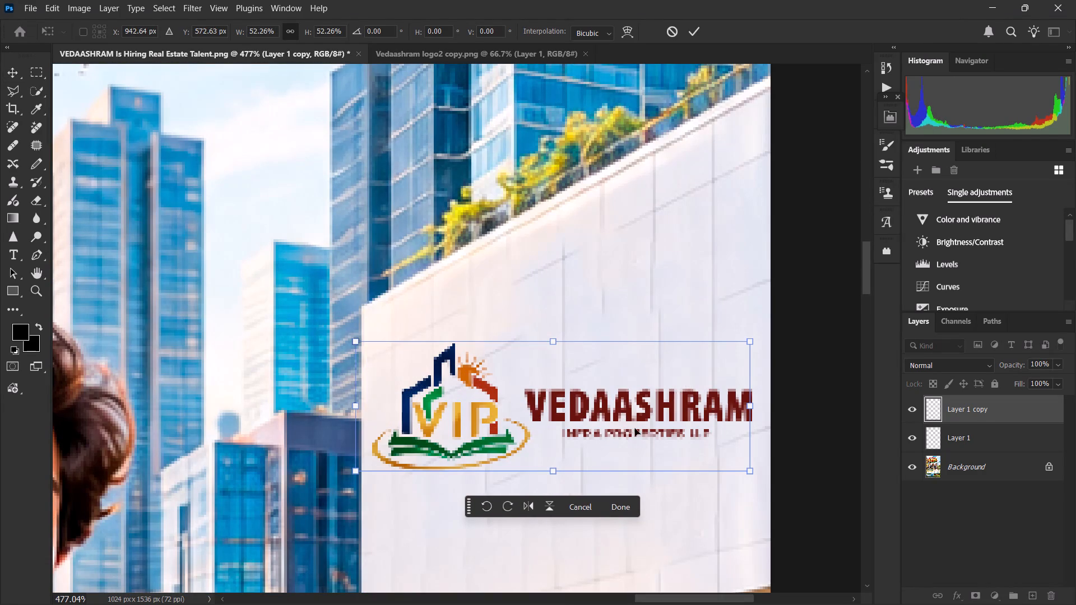
left_click_drag(635, 429, 647, 443)
left_click_drag(570, 422, 604, 434)
left_click(632, 505)
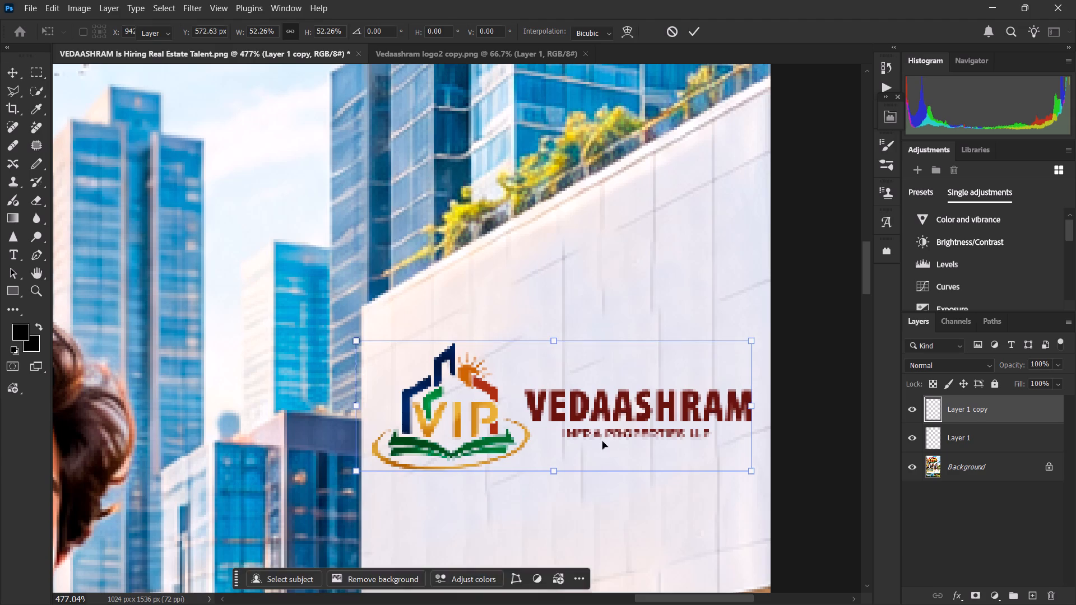
Lower the wall logo slightly, scale it to about 96%, and distort its corners to follow the wall's perspective.
left_click_drag(557, 419, 563, 437)
left_click_drag(760, 356, 746, 345, "alt")
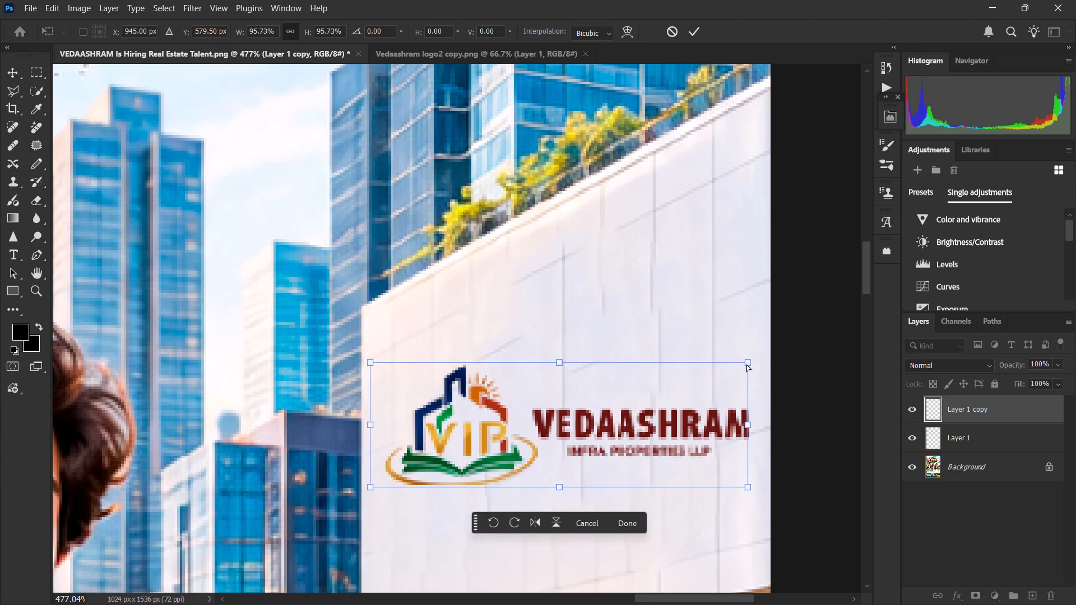
left_click_drag(746, 364, 712, 283, "ctrl")
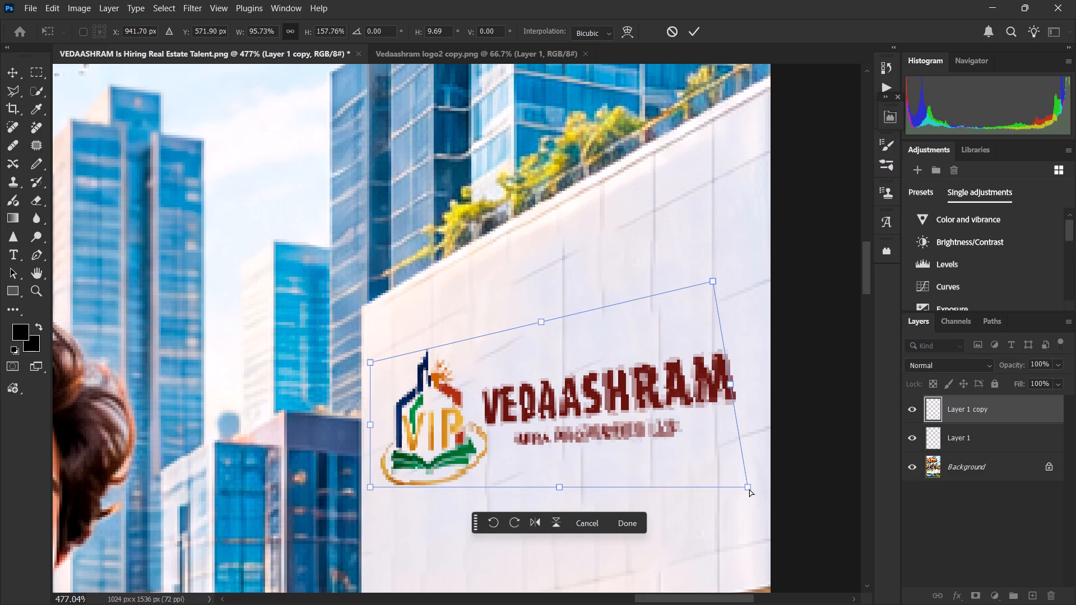
left_click_drag(749, 484, 722, 466, "ctrl")
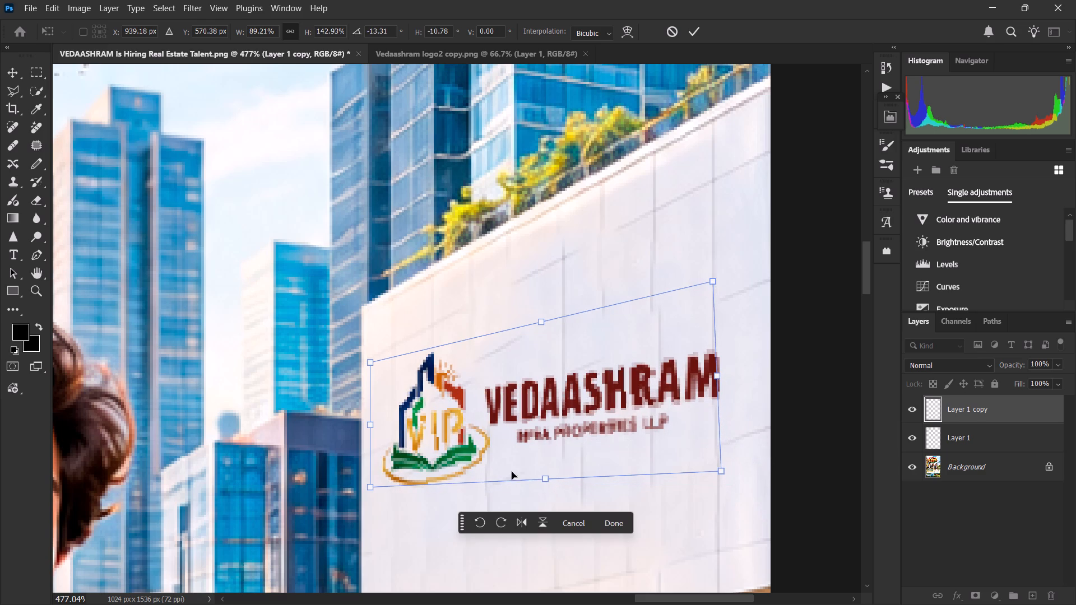
left_click_drag(369, 489, 375, 499, "ctrl")
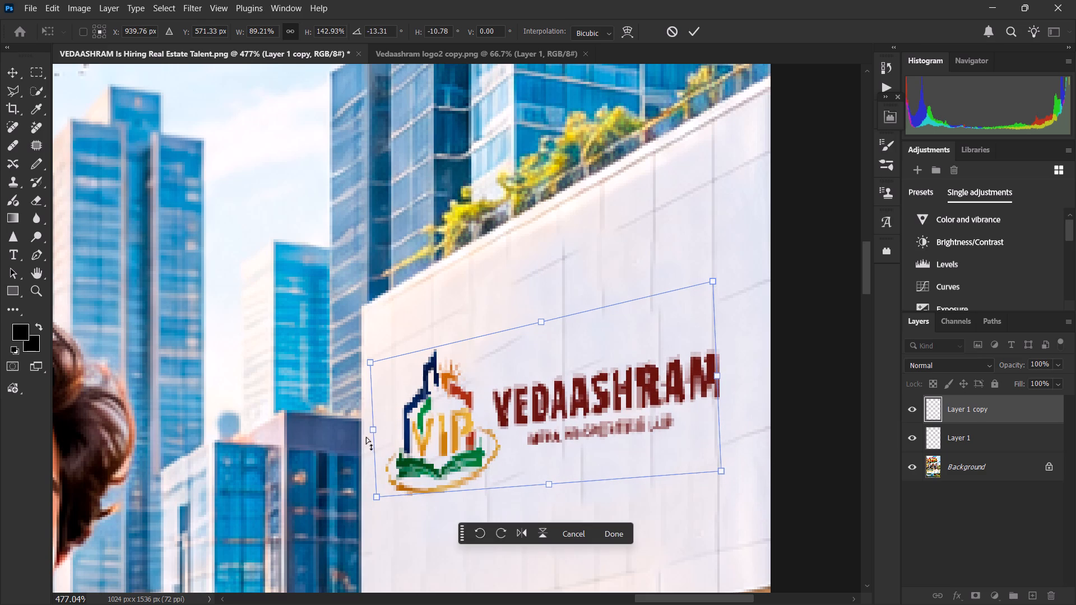
left_click_drag(374, 364, 385, 364, "ctrl")
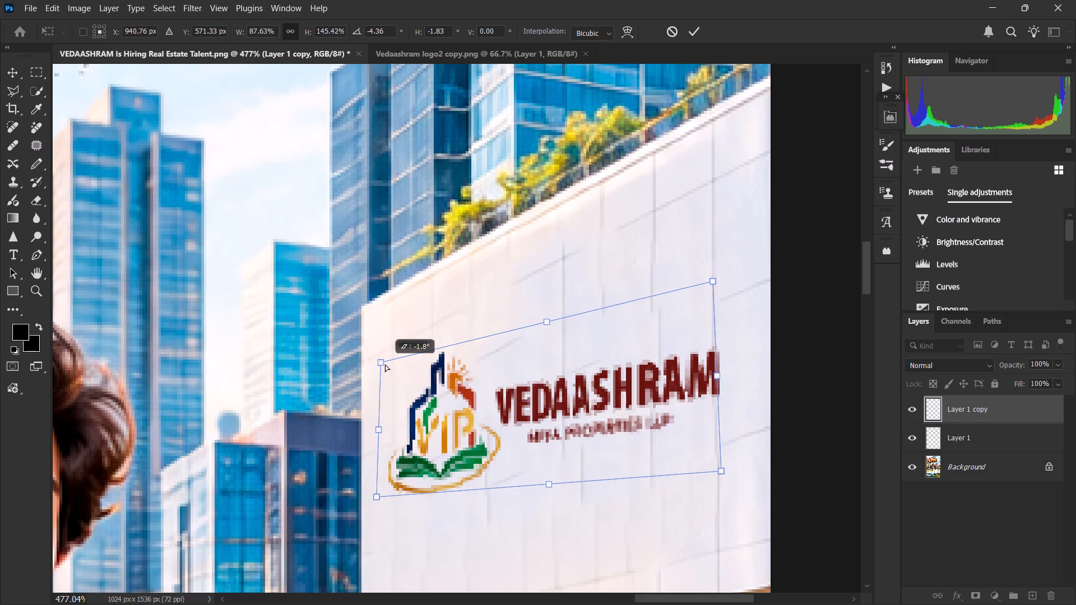
left_click_drag(385, 364, 380, 365, "ctrl")
left_click_drag(713, 279, 706, 266, "ctrl")
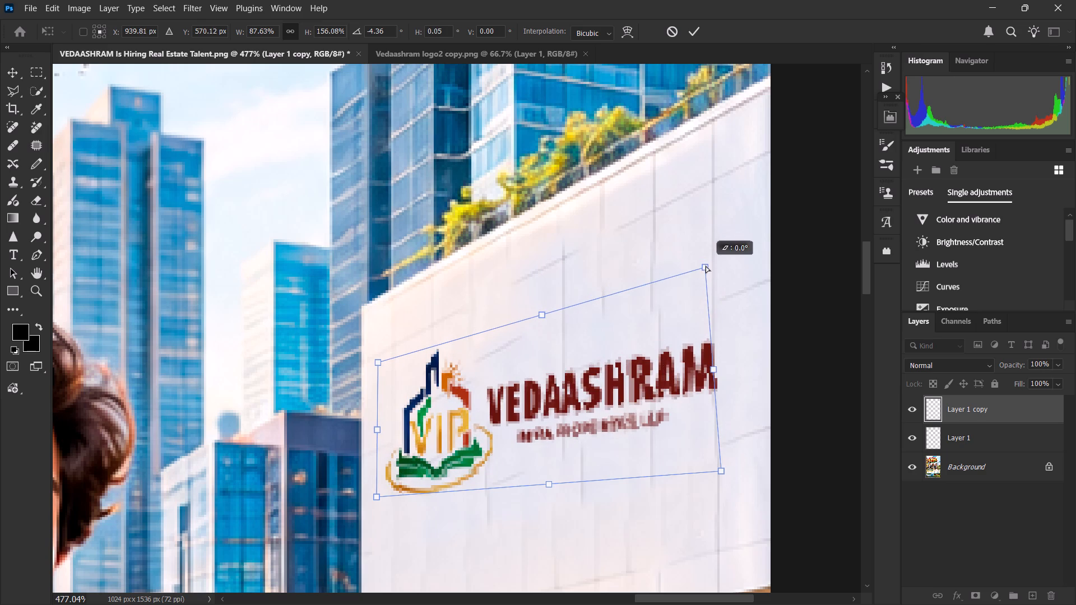
left_click_drag(706, 266, 703, 264, "ctrl")
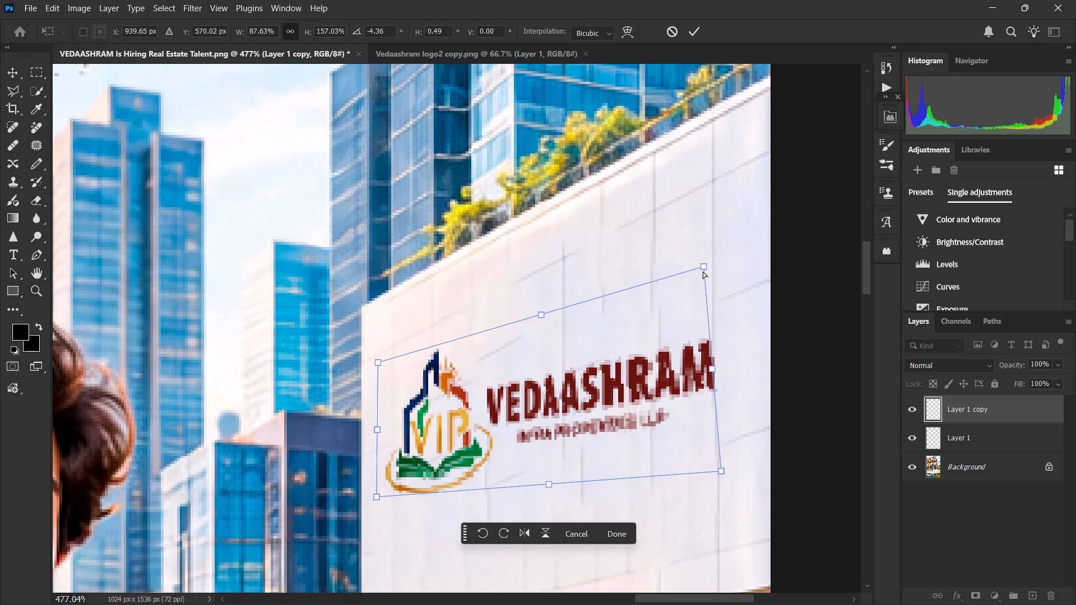
left_click_drag(704, 268, 716, 269, "ctrl")
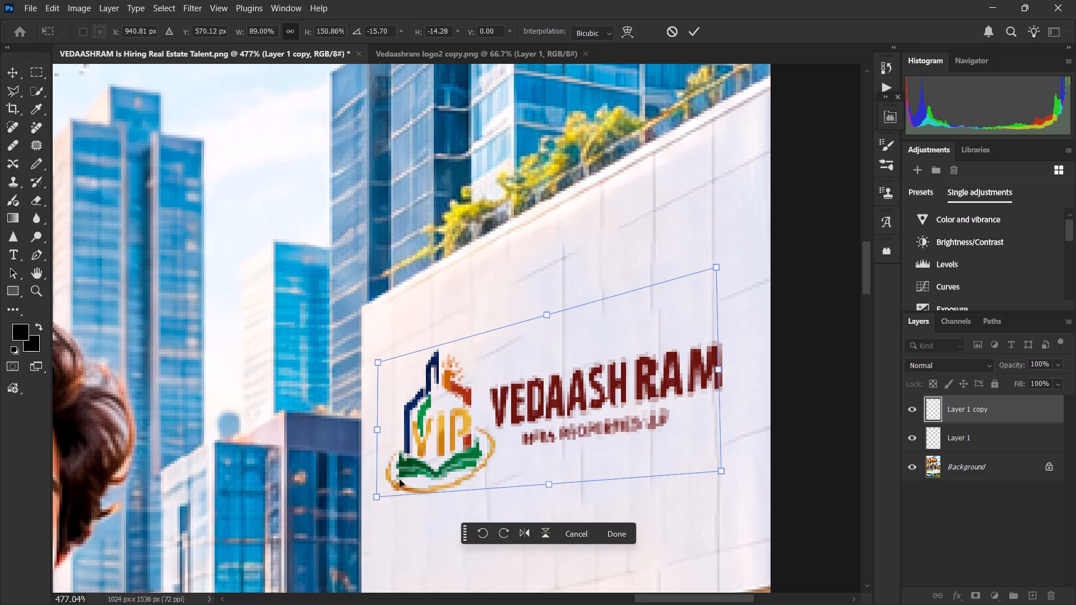
left_click(627, 539)
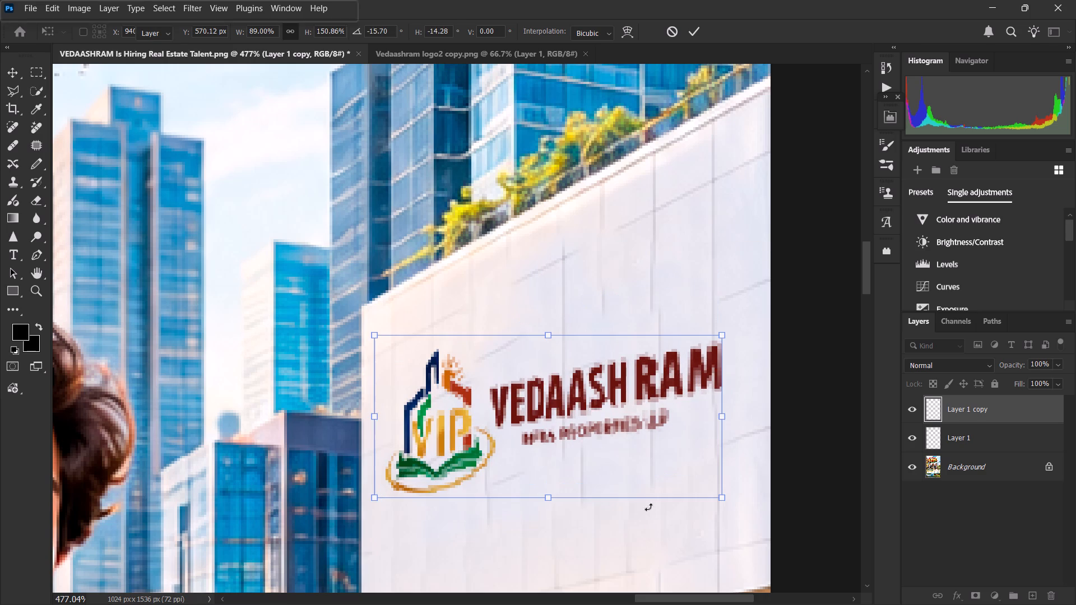
left_click(621, 546)
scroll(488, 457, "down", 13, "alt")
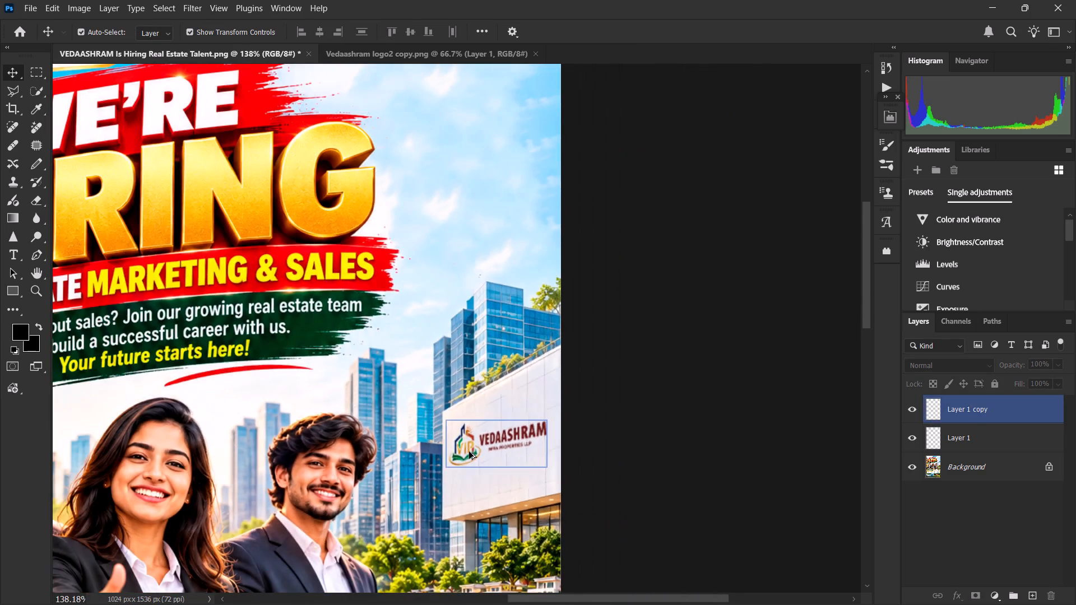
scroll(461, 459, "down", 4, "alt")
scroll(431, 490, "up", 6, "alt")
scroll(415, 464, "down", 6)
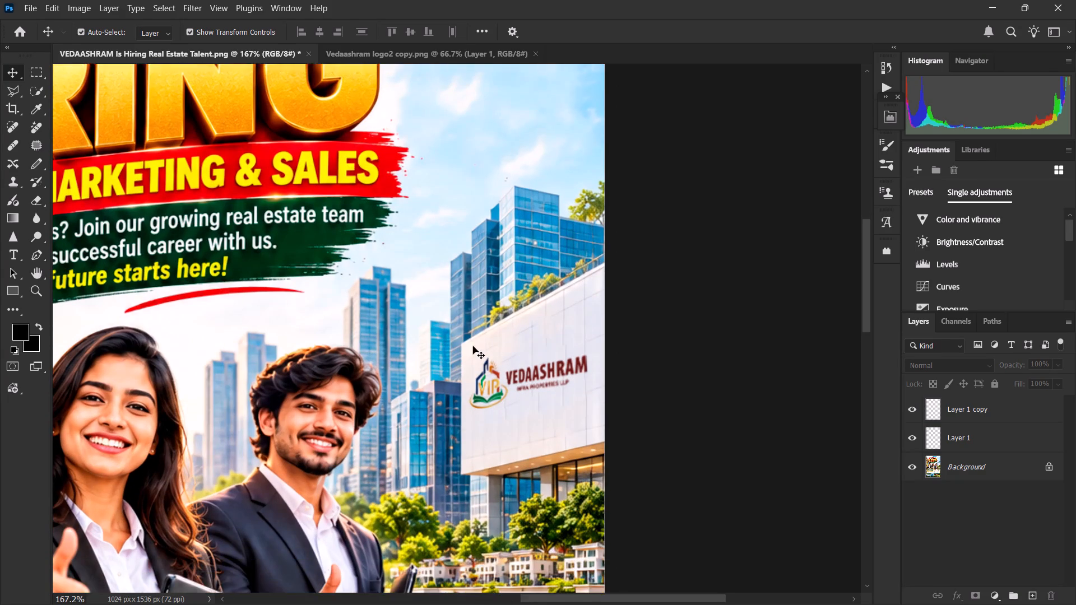
Examine the whole poster, checking the header logo, the wall logo and the lower information sections.
scroll(473, 346, "down", 15)
scroll(461, 352, "down", 7, "alt")
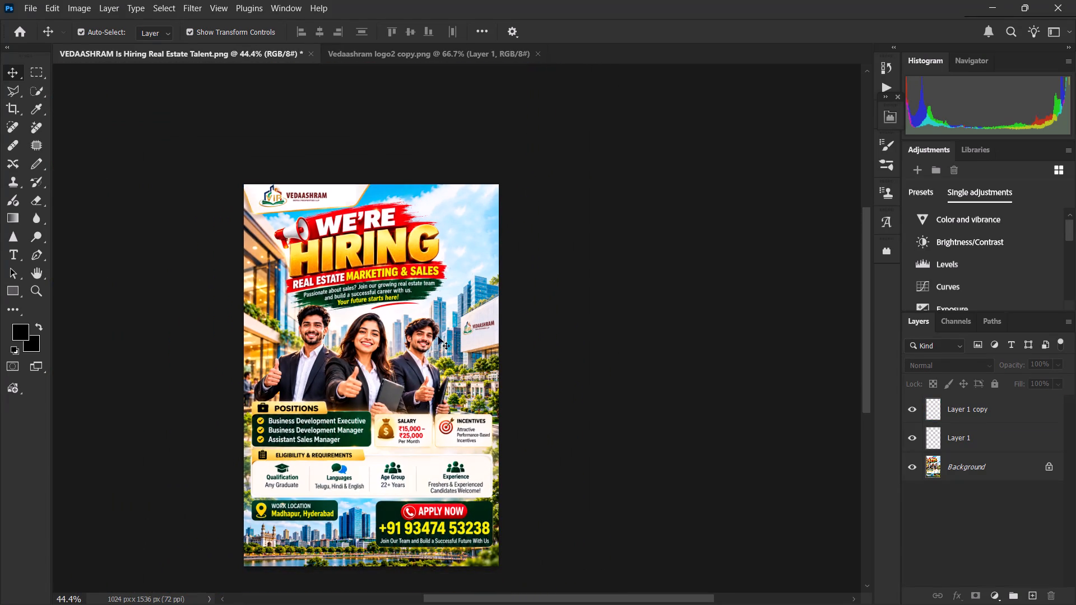
scroll(438, 344, "down", 6)
scroll(415, 446, "up", 8)
scroll(241, 467, "down", 2)
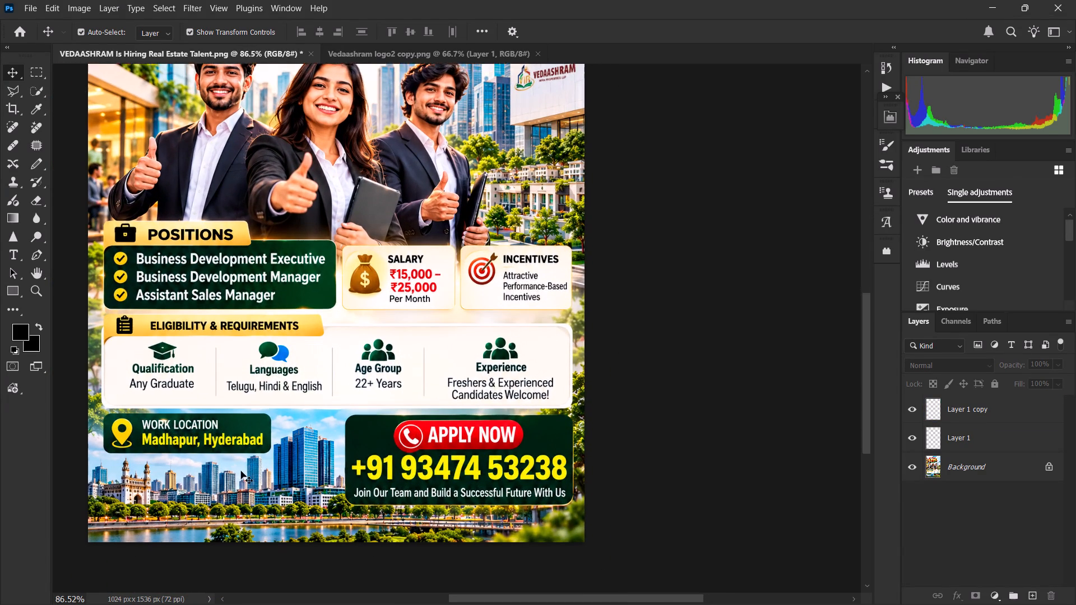
scroll(241, 471, "down", 4)
scroll(241, 471, "up", 13)
scroll(244, 466, "down", 6, "alt")
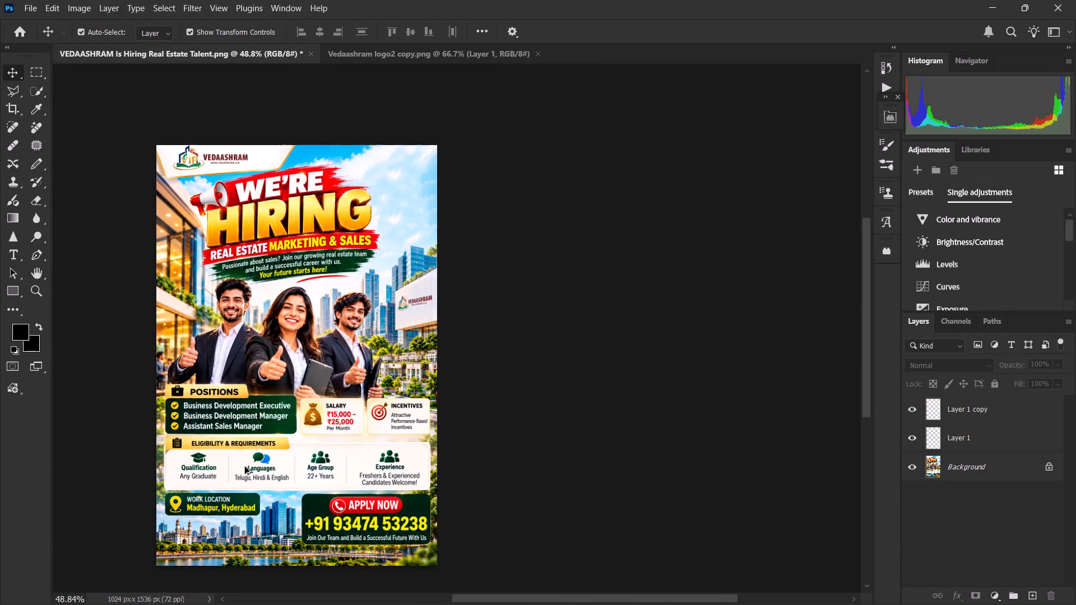
scroll(245, 467, "up", 1, "alt")
scroll(310, 364, "up", 2)
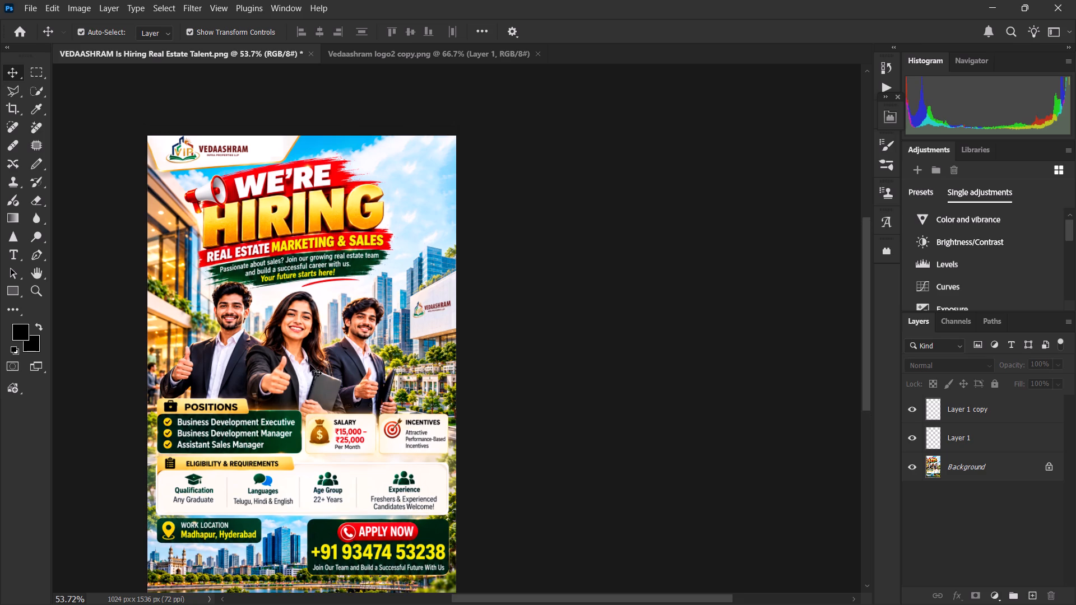
Save a PNG copy named VEDAASHRAM Is Hiring Real Estate Talent copy in the vedashraam folder, using the large file size option.
key("ctrl+alt+s")
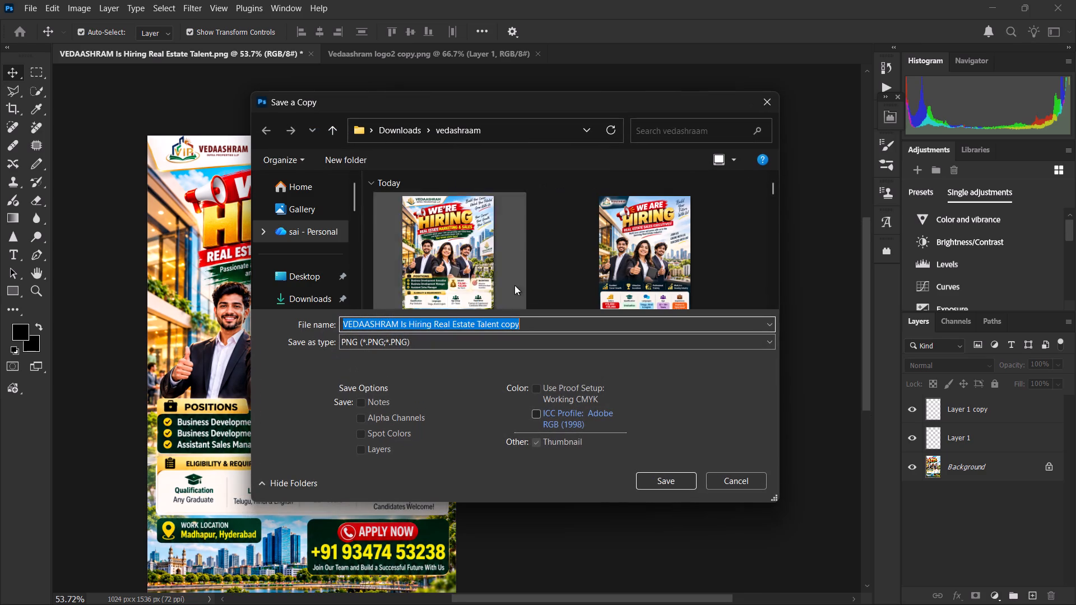
scroll(566, 264, "up", 8)
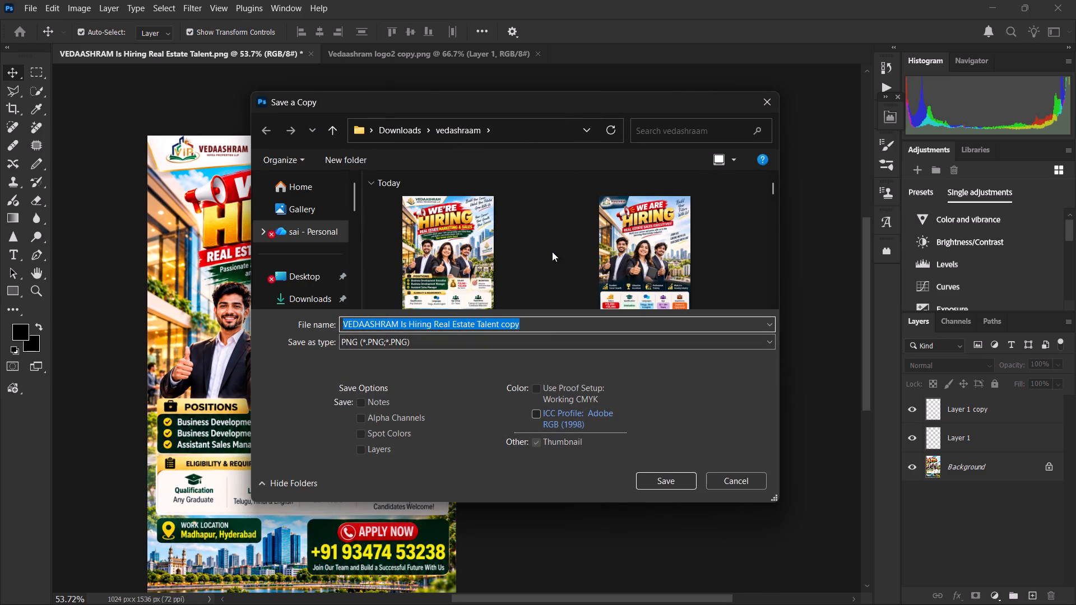
scroll(552, 252, "up", 1)
left_click(551, 252)
scroll(550, 252, "up", 4)
left_click(550, 252)
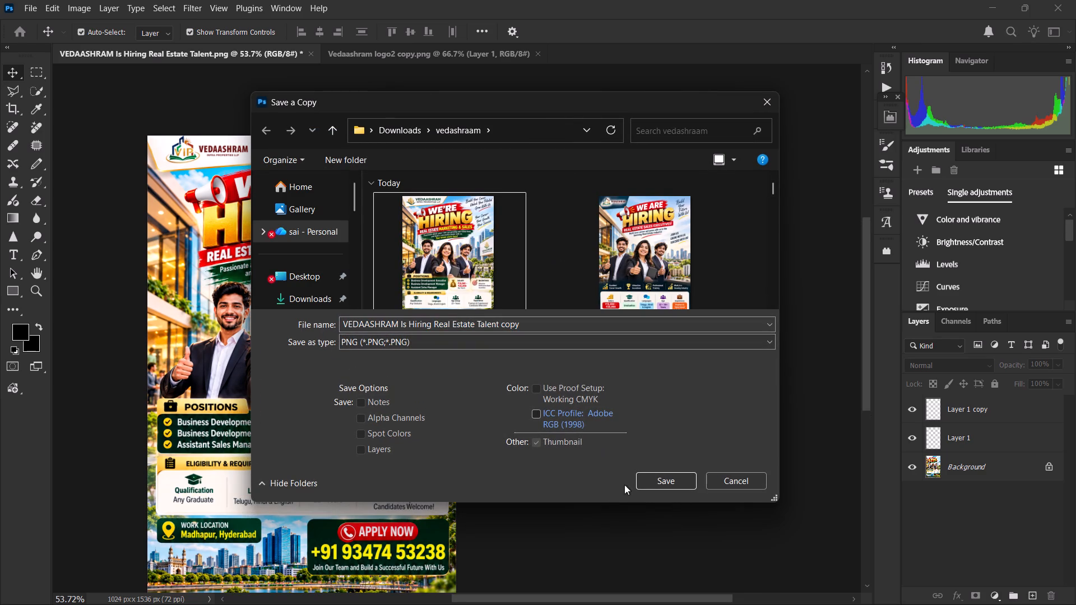
left_click(650, 478)
left_click(623, 182)
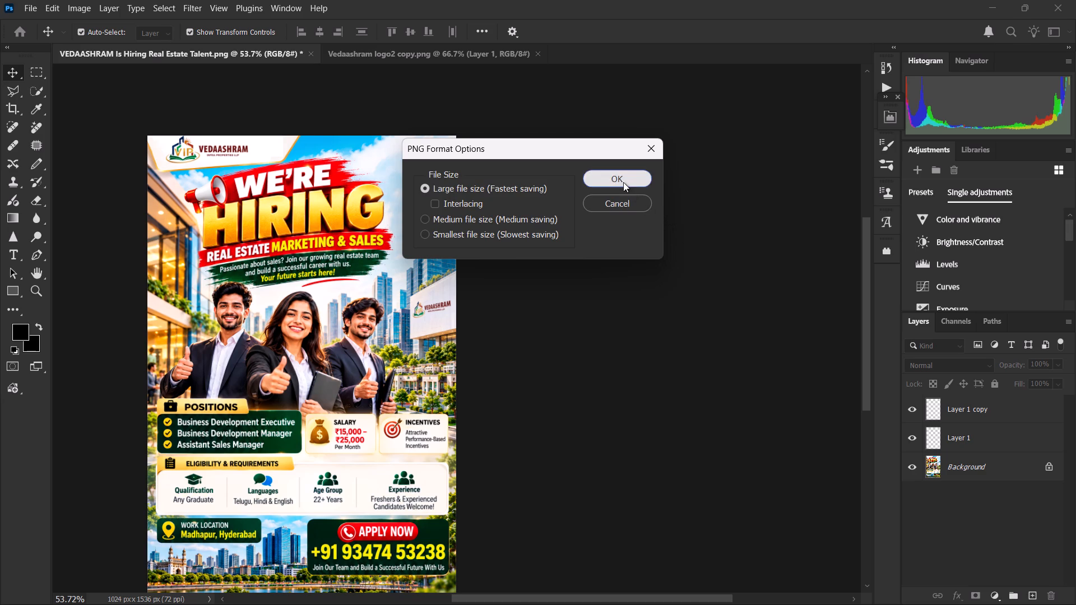
Switch to File Explorer, open the saved poster copy from the vedashraam folder for review, and view the original poster beside it in the sequence.
left_click(463, 592)
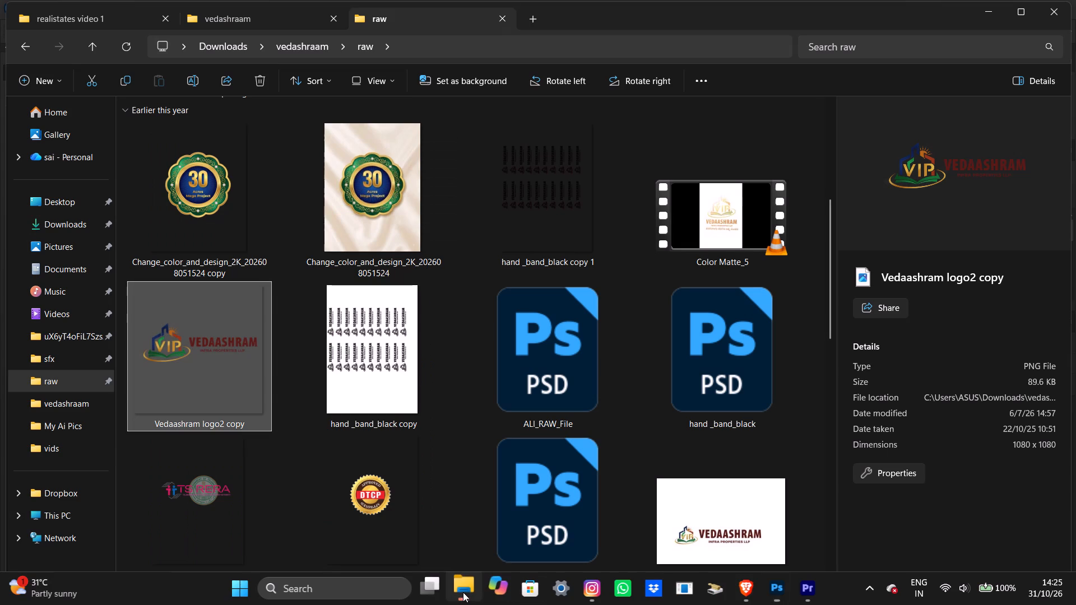
left_click(227, 25)
scroll(217, 152, "up", 5)
double_click(219, 193)
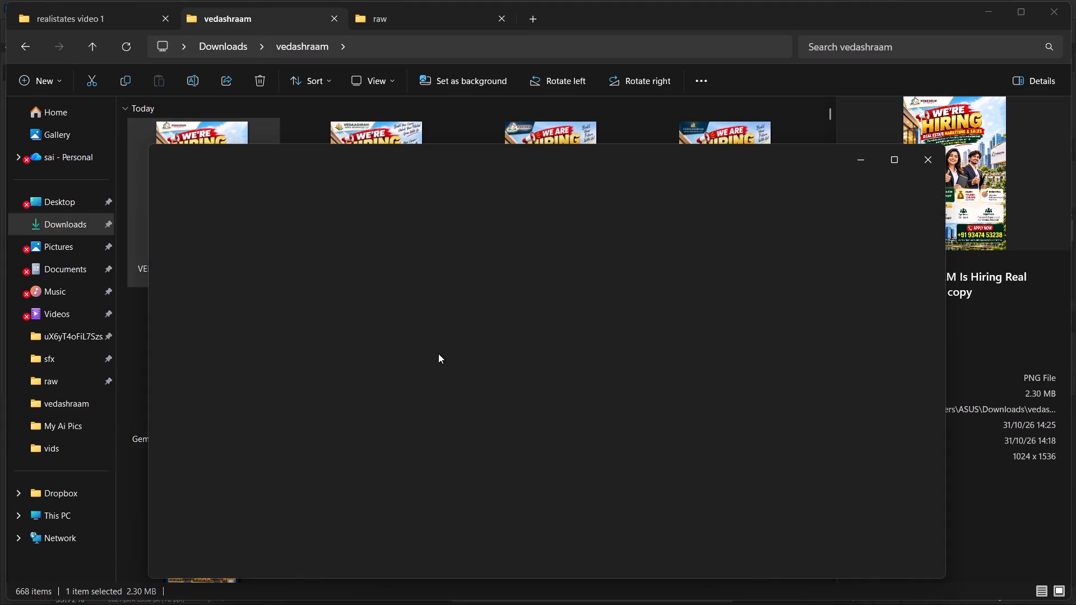
scroll(436, 351, "up", 9)
scroll(671, 309, "down", 9)
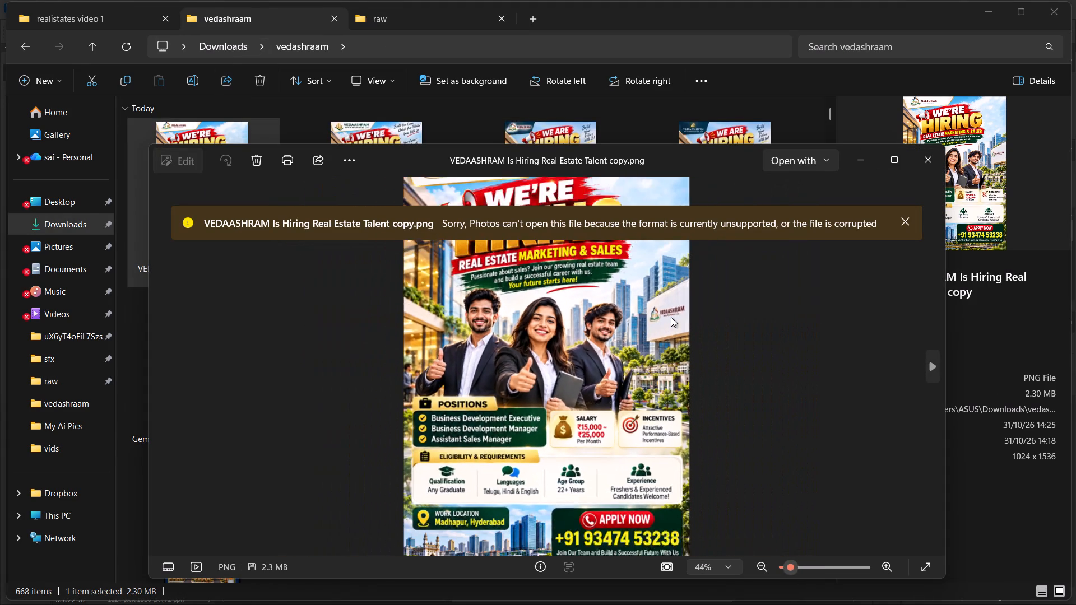
scroll(671, 317, "down", 6)
left_click(909, 219)
scroll(651, 362, "down", 2)
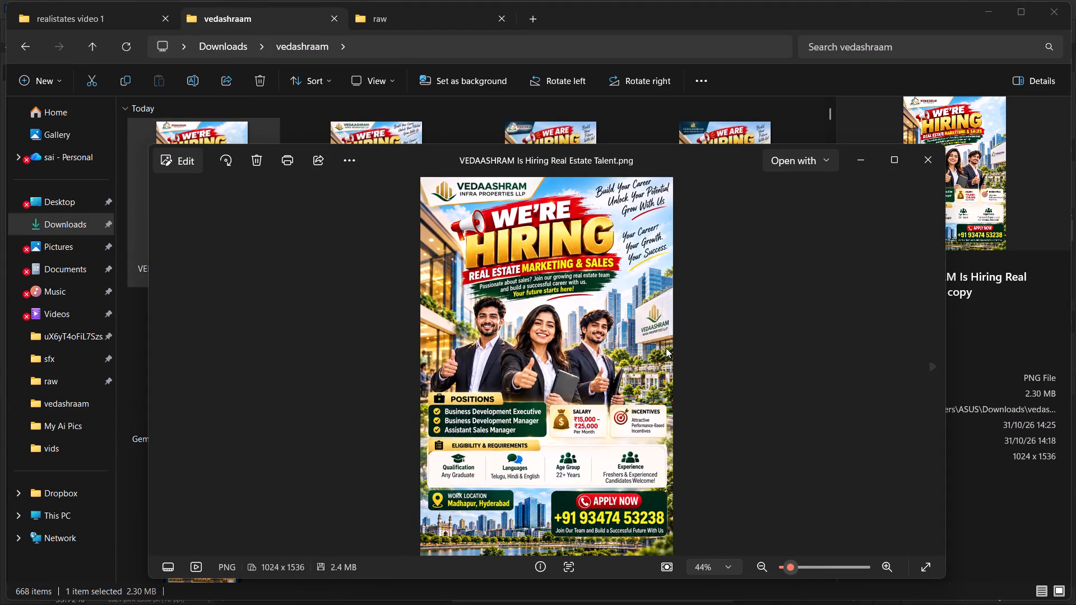
left_click(933, 164)
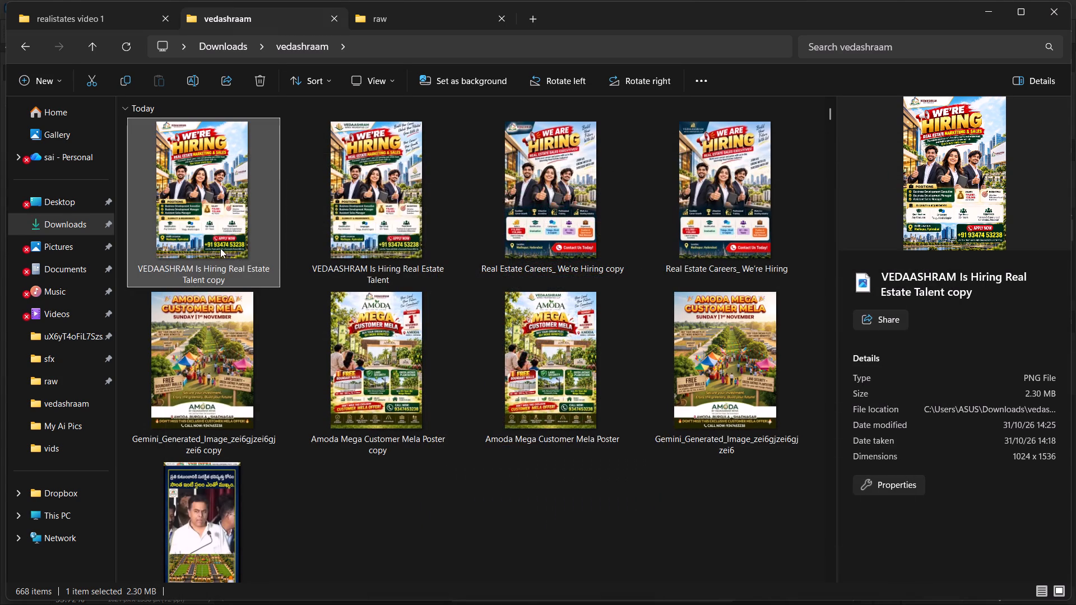
Carry the saved poster copy from the vedashraam folder over to the WhatsApp page in the web browser.
left_click(206, 226)
key("alt+Tab")
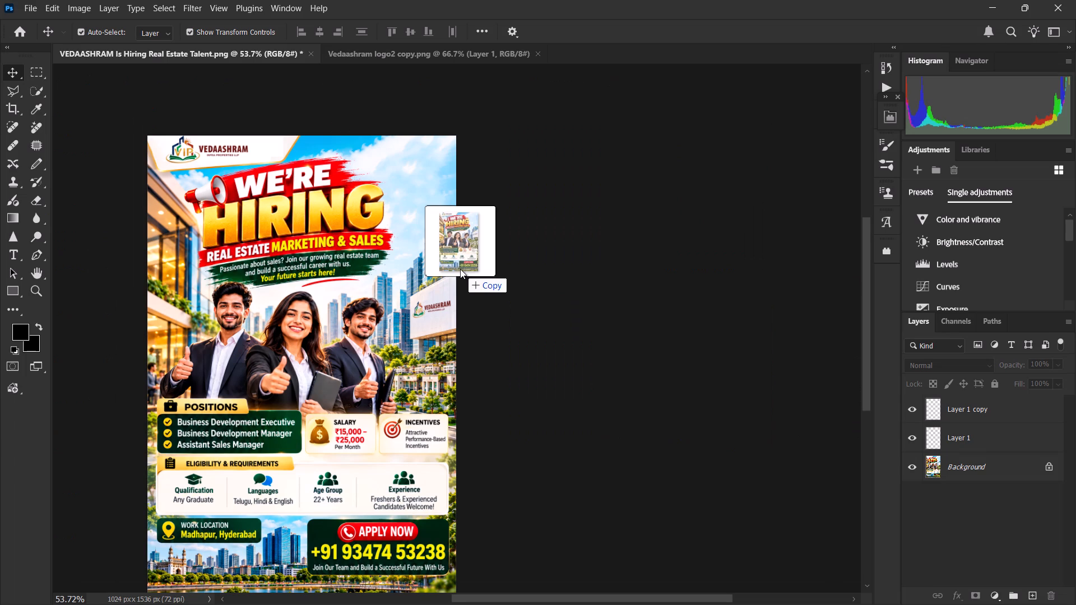
key("alt+Tab")
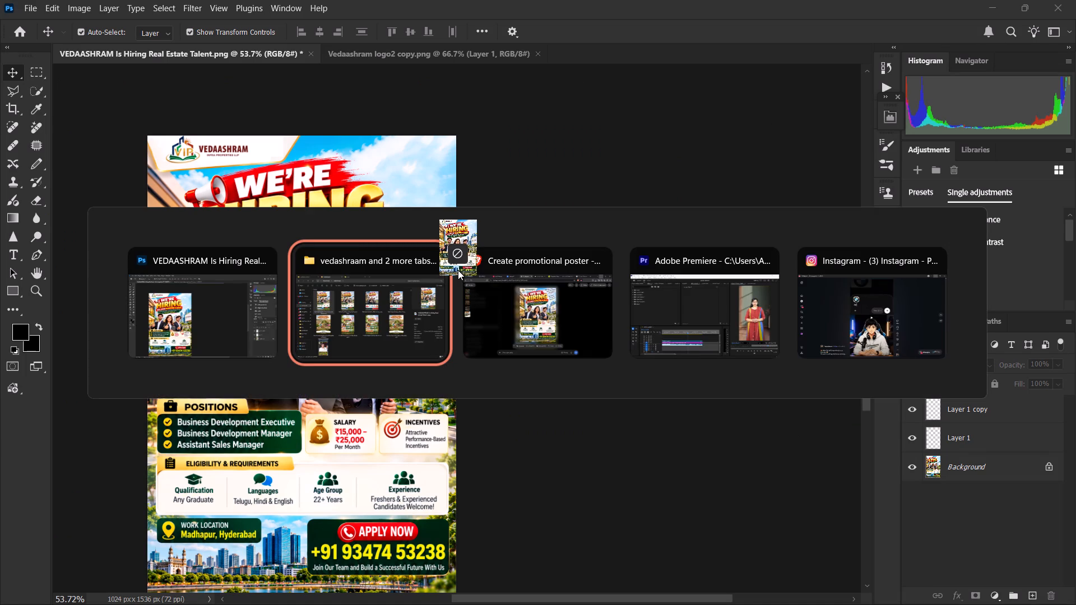
key("alt+Tab")
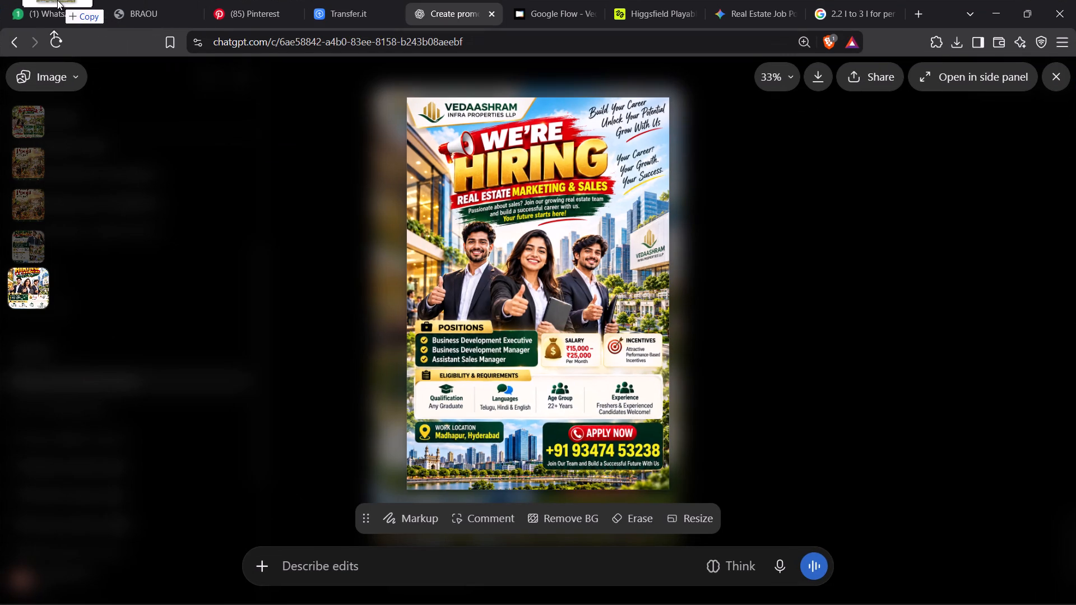